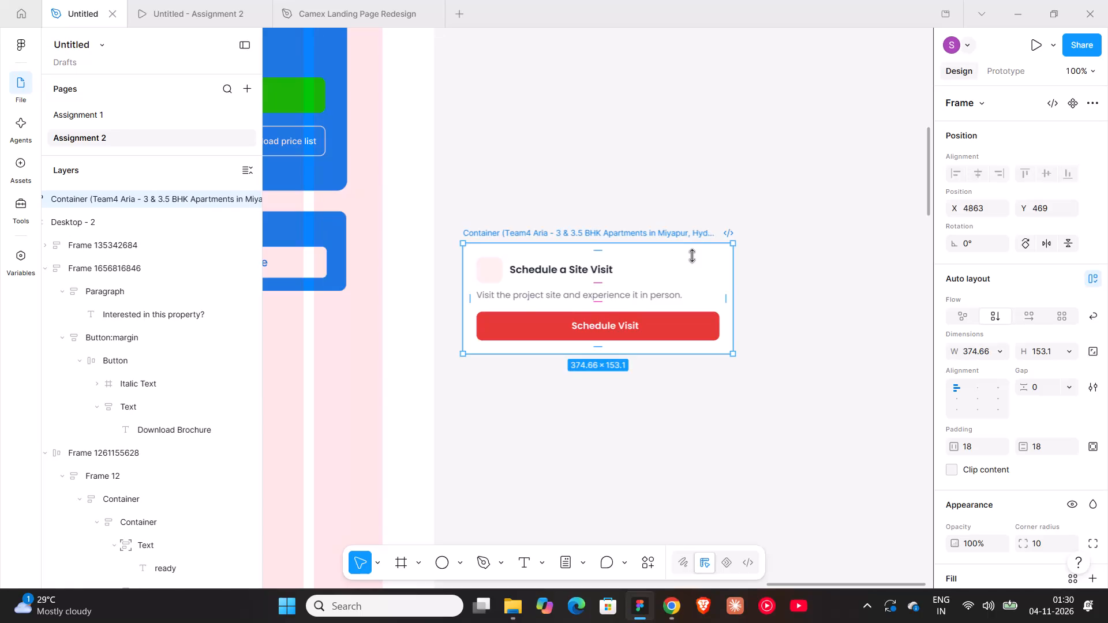
In Chrome, discard the Schedule a Site Visit capture and copy the remaining Contact Builder card capture.
left_click(666, 614)
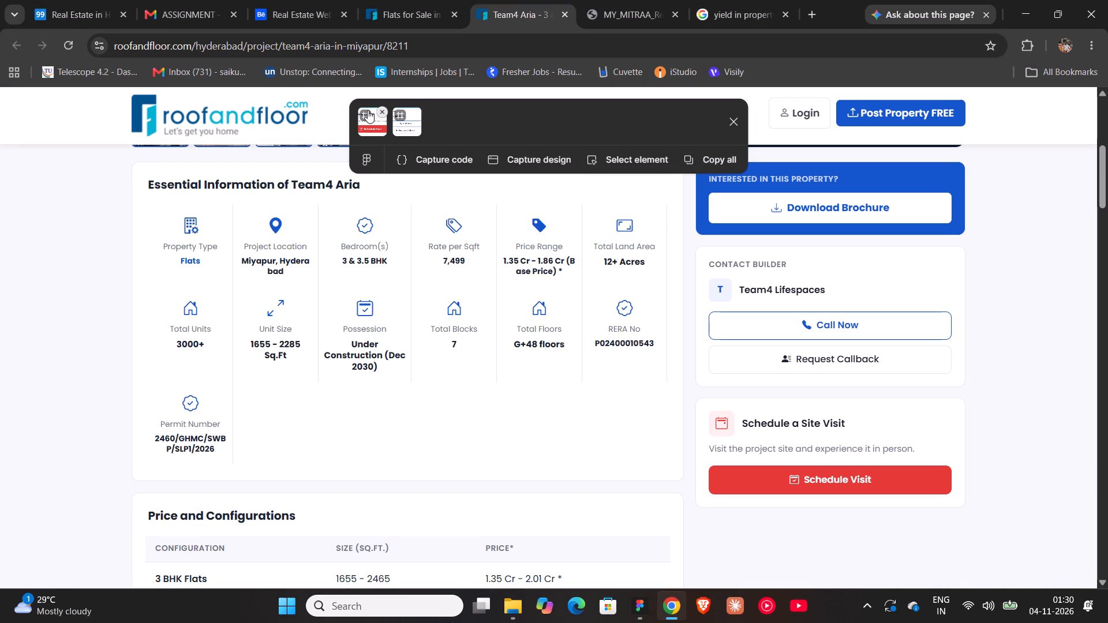
left_click(380, 110)
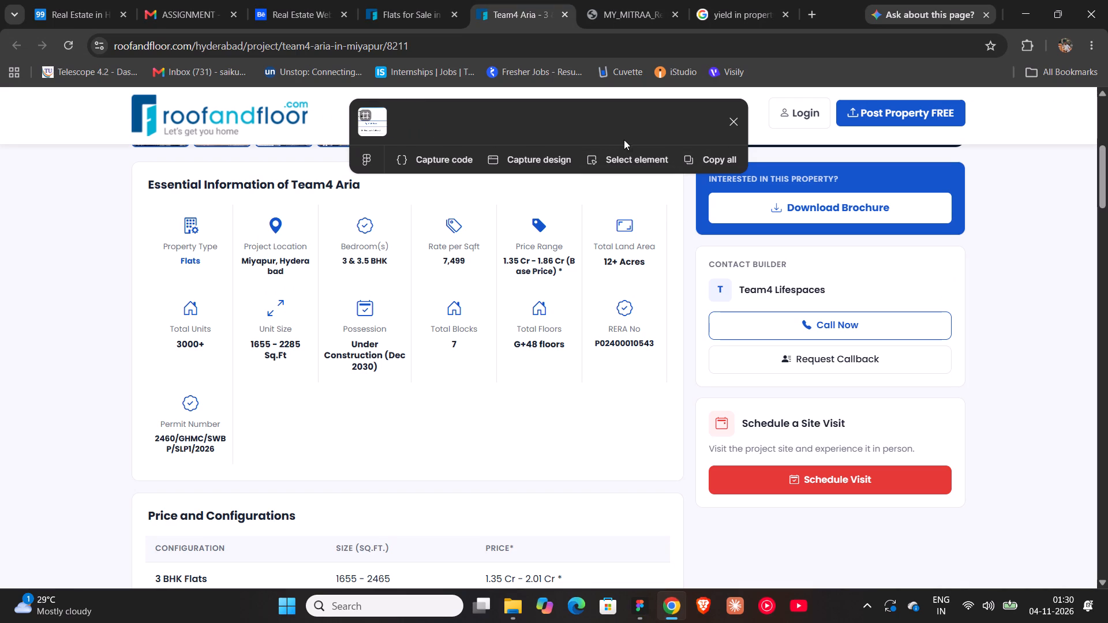
left_click(699, 162)
Switch to Figma, paste the Contact Builder card and place it directly beneath the Schedule a Site Visit card, left-aligned with it.
left_click(639, 601)
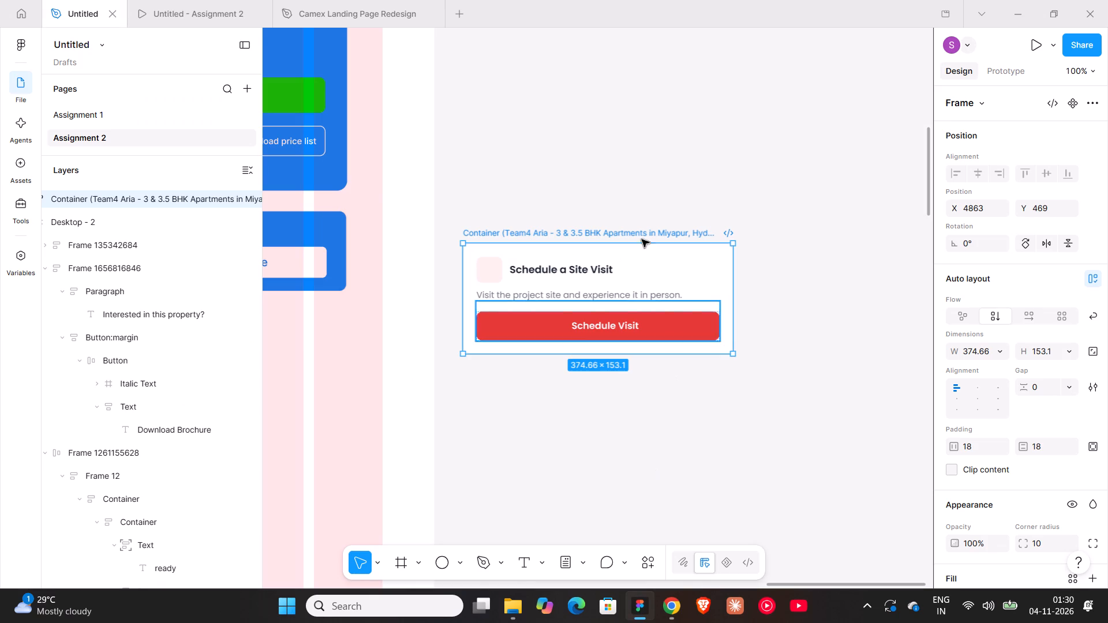
scroll(592, 226, "down", 6)
right_click(583, 317)
left_click(594, 325)
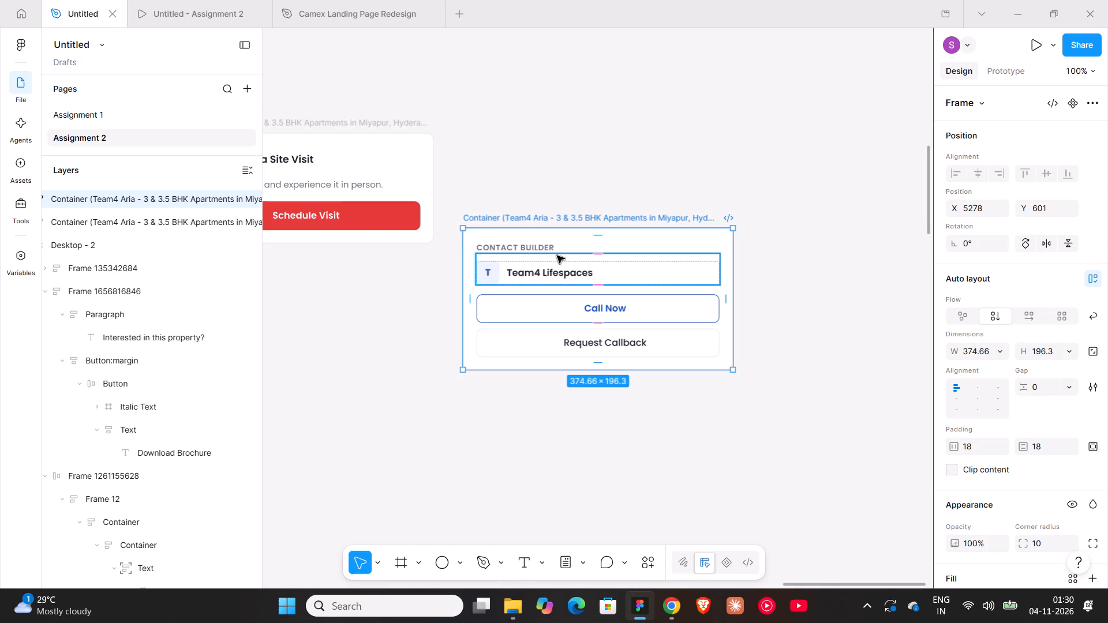
left_click_drag(523, 216, 459, 264)
scroll(570, 258, "up", 5, "shift")
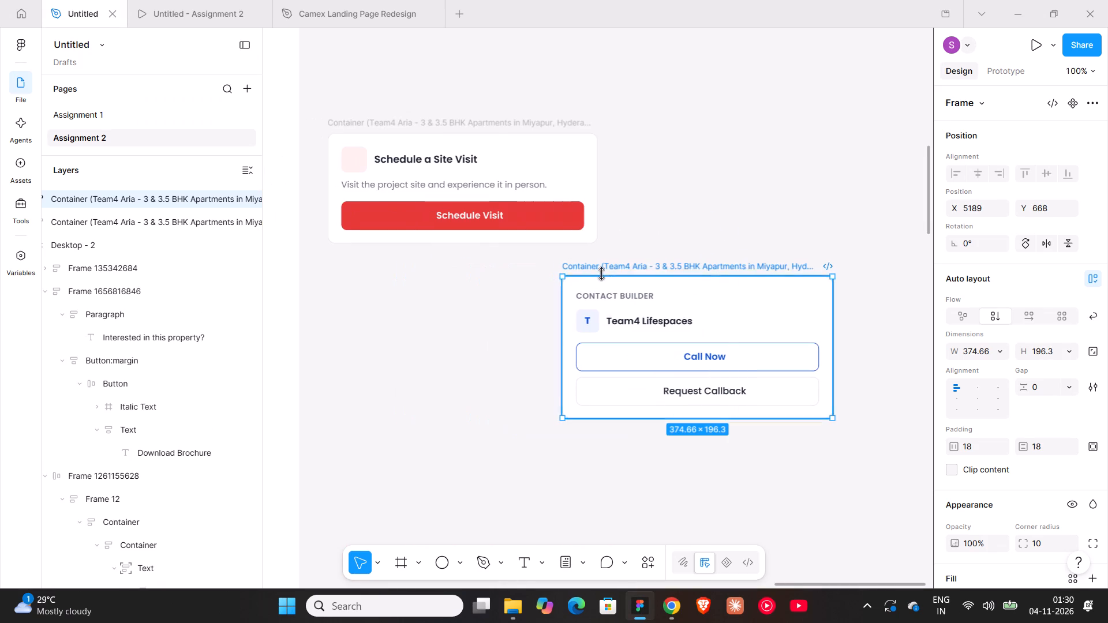
left_click_drag(638, 260, 401, 252)
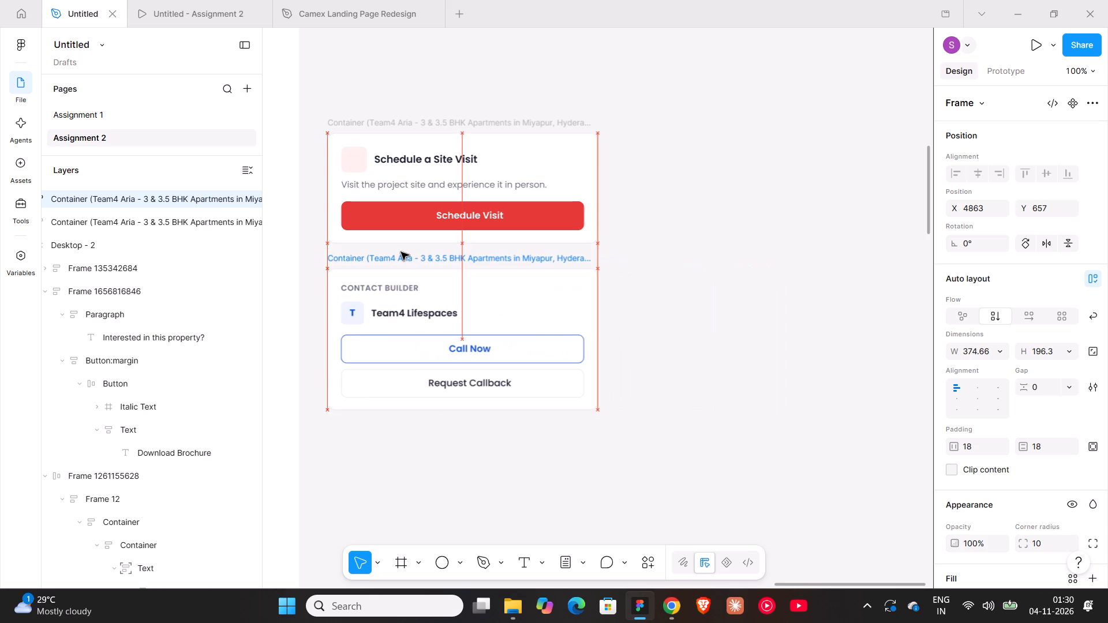
left_click_drag(401, 252, 406, 252)
Set the "Schedule a Site Visit" heading to the Inter font at size 16.
triple_click(395, 159)
left_click(395, 159)
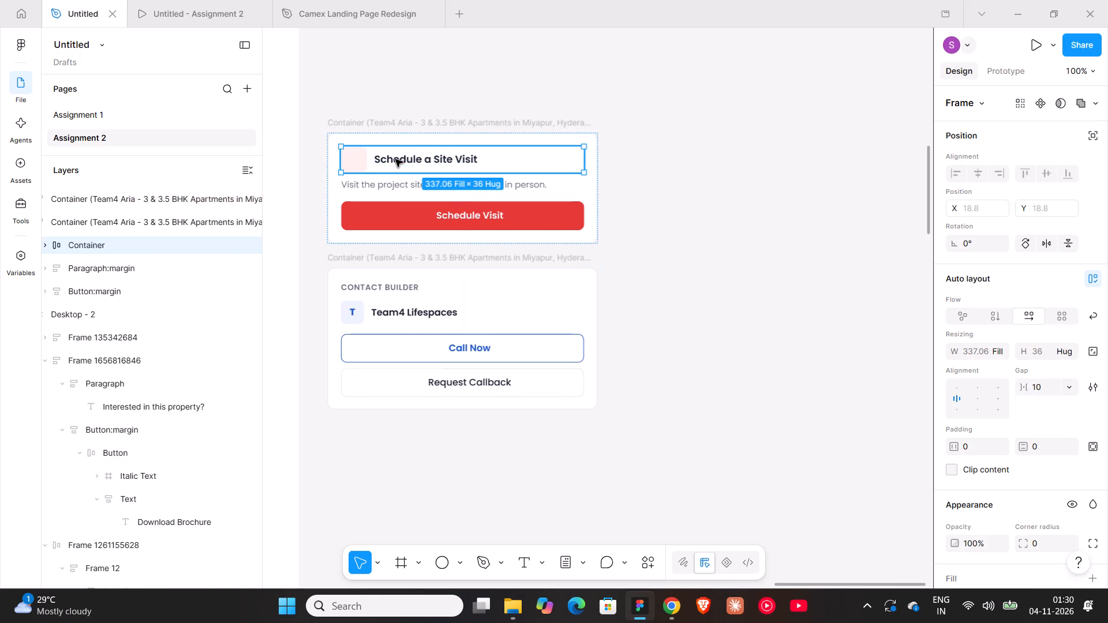
left_click(954, 484)
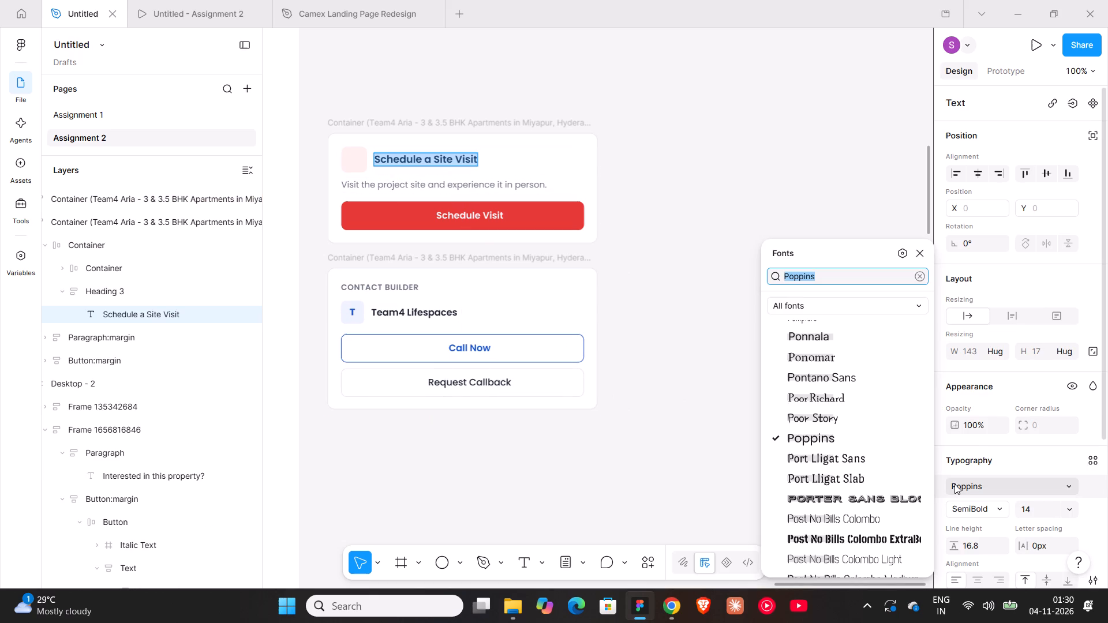
type("inter")
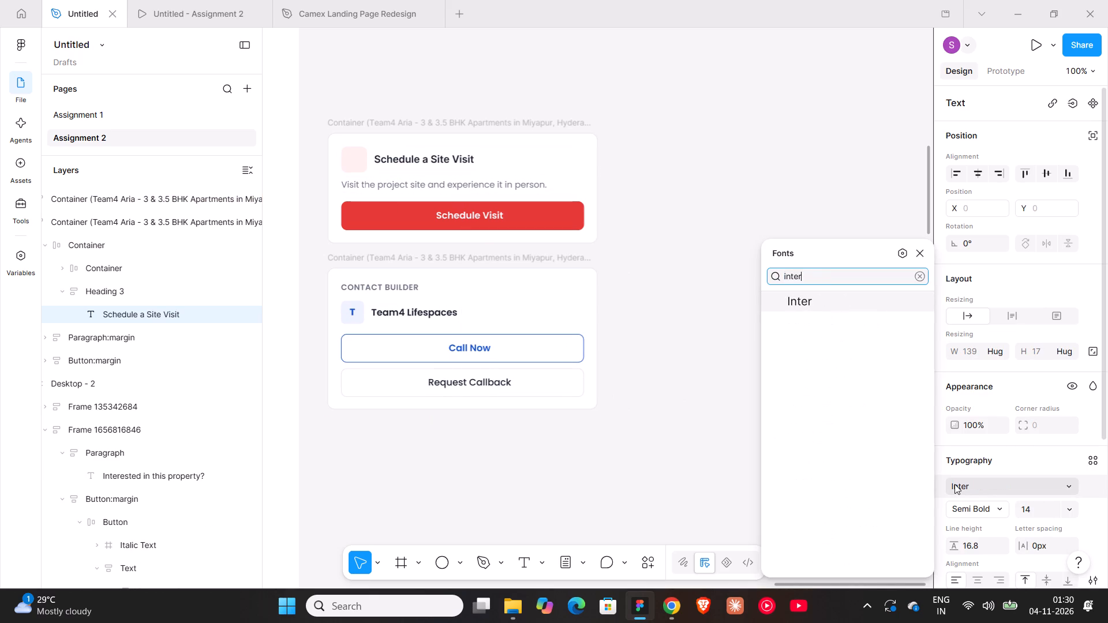
key("Return")
left_click(1026, 512)
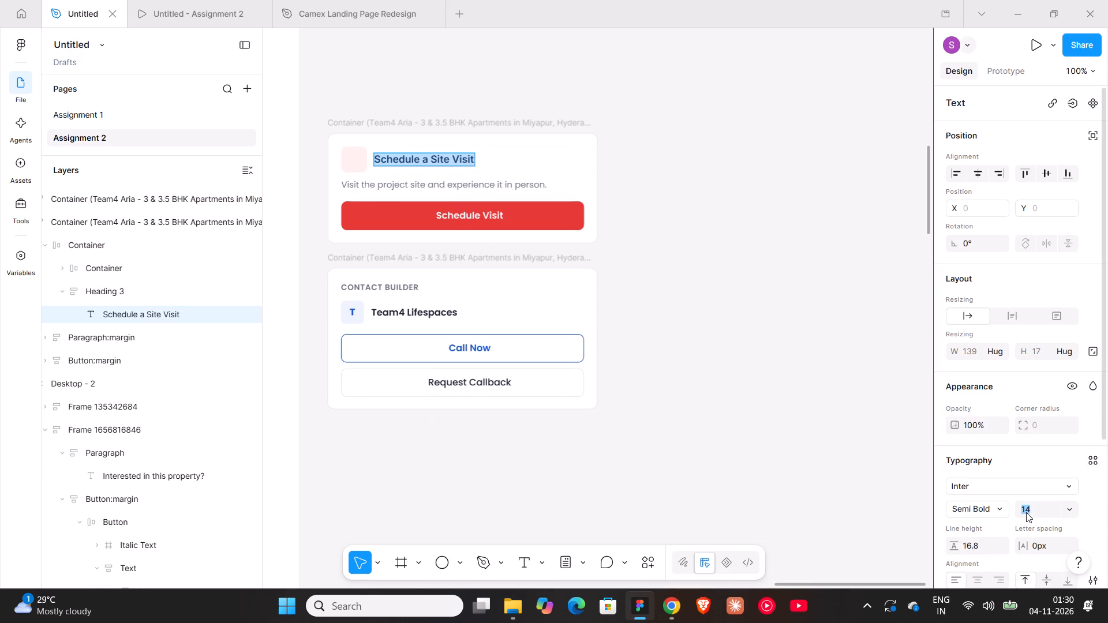
type("16")
key("Return")
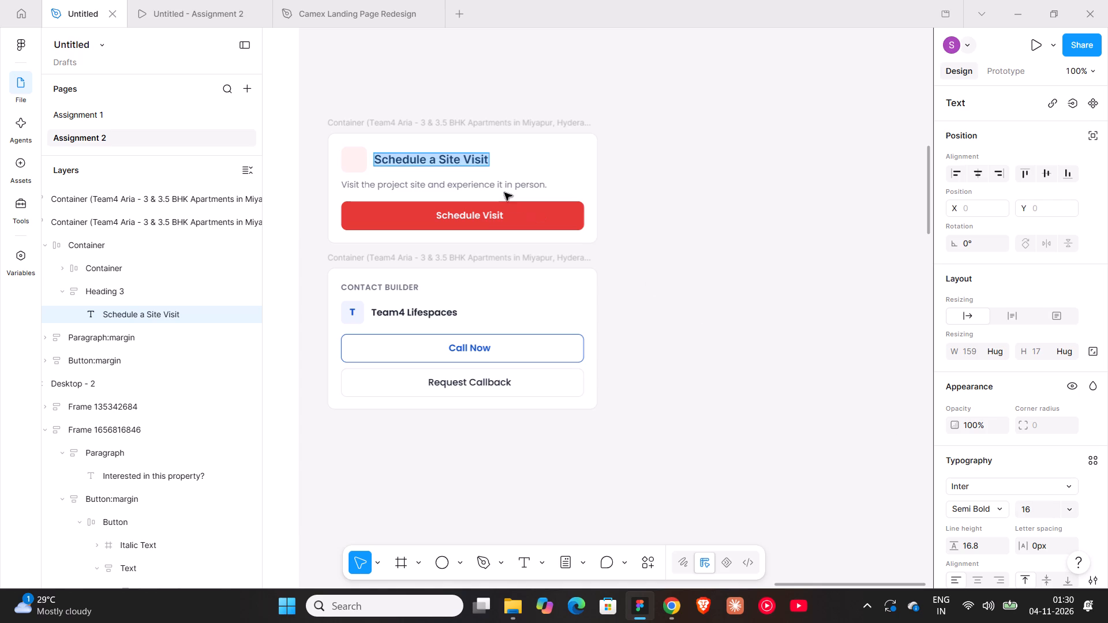
Change the site visit card's description text and "Schedule Visit" button label to the Inter font.
left_click(501, 188)
left_click(489, 213, "shift")
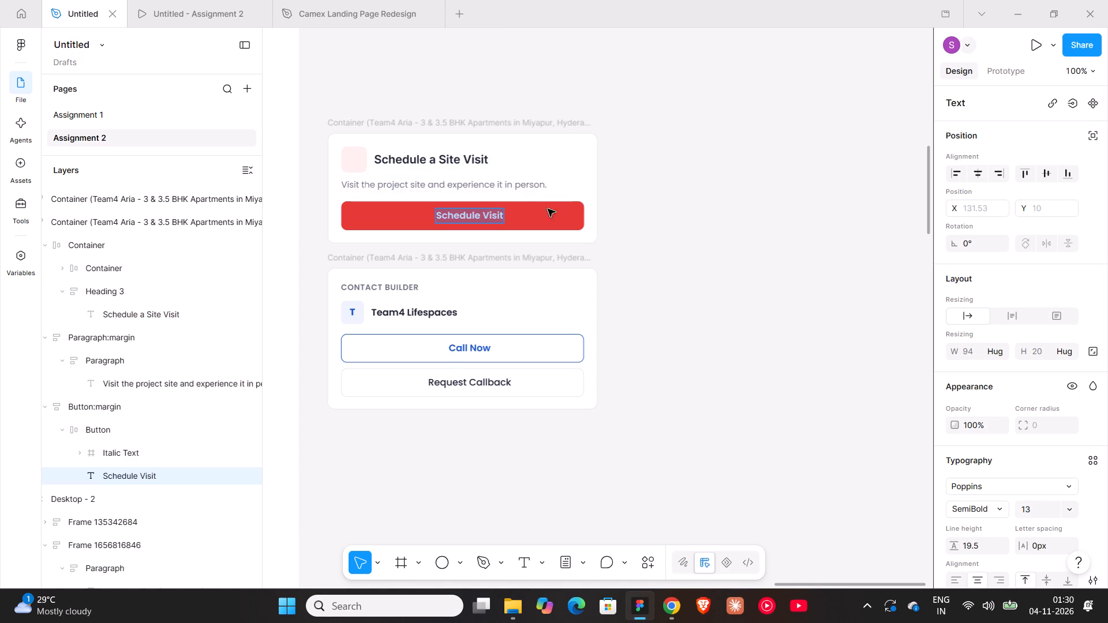
left_click(642, 198)
double_click(502, 182, "shift")
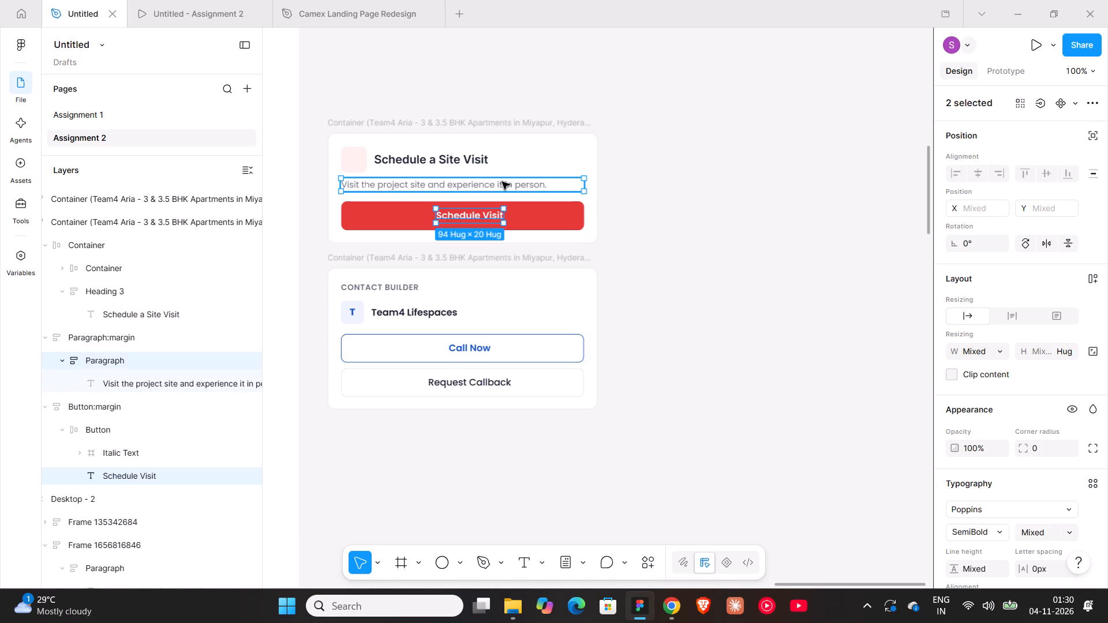
triple_click(502, 182, "shift")
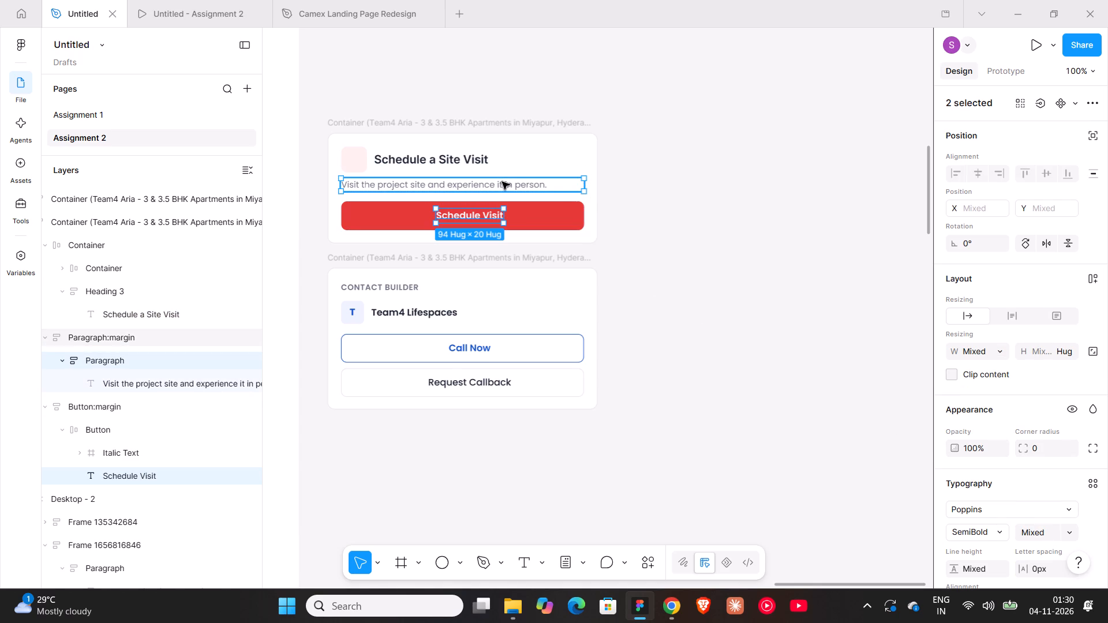
triple_click(502, 182, "shift")
left_click(502, 182, "shift")
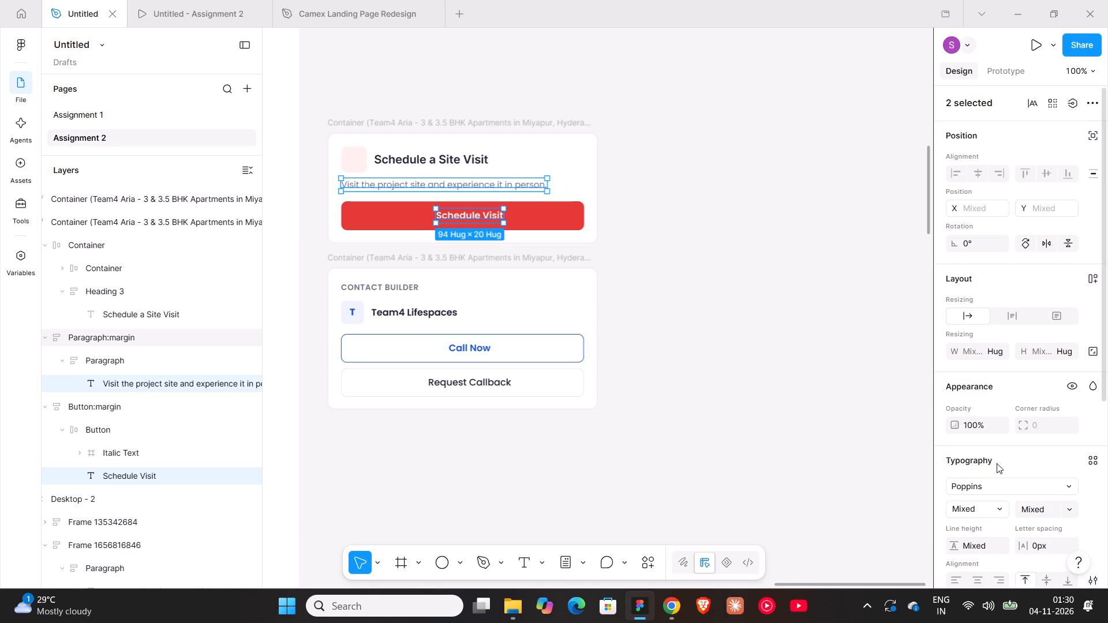
scroll(997, 473, "down", 1)
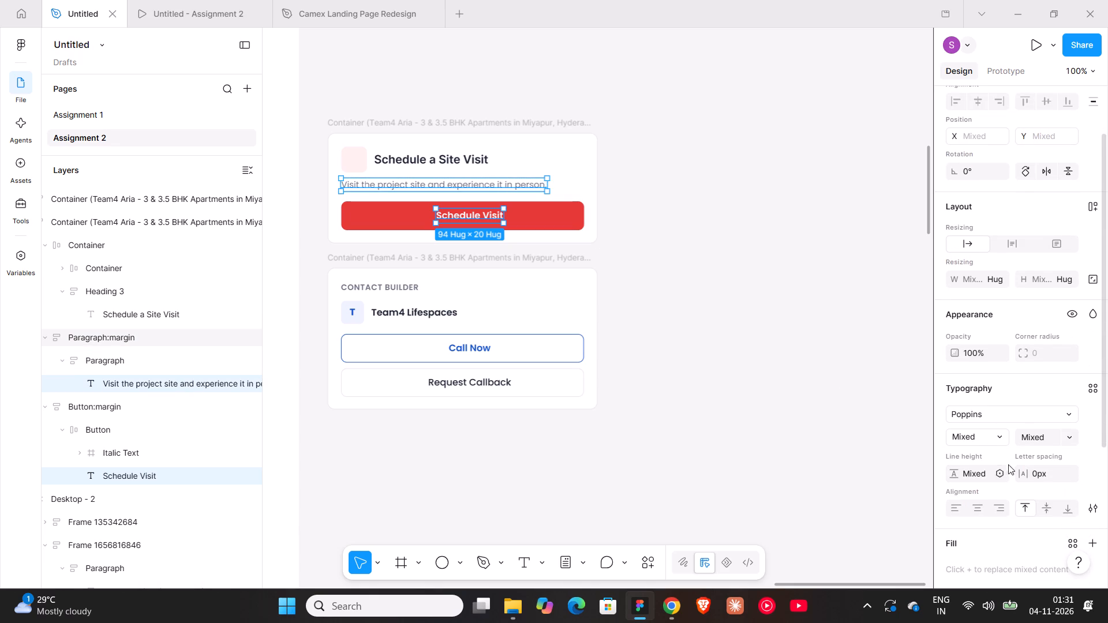
left_click(676, 215)
triple_click(500, 178)
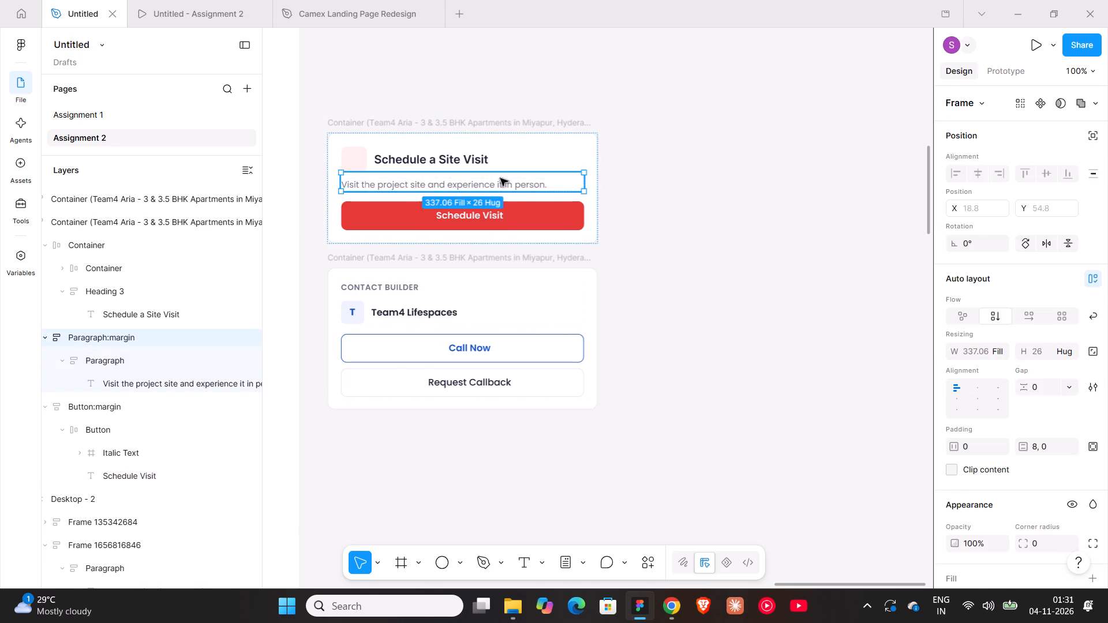
left_click(500, 178)
left_click(667, 298)
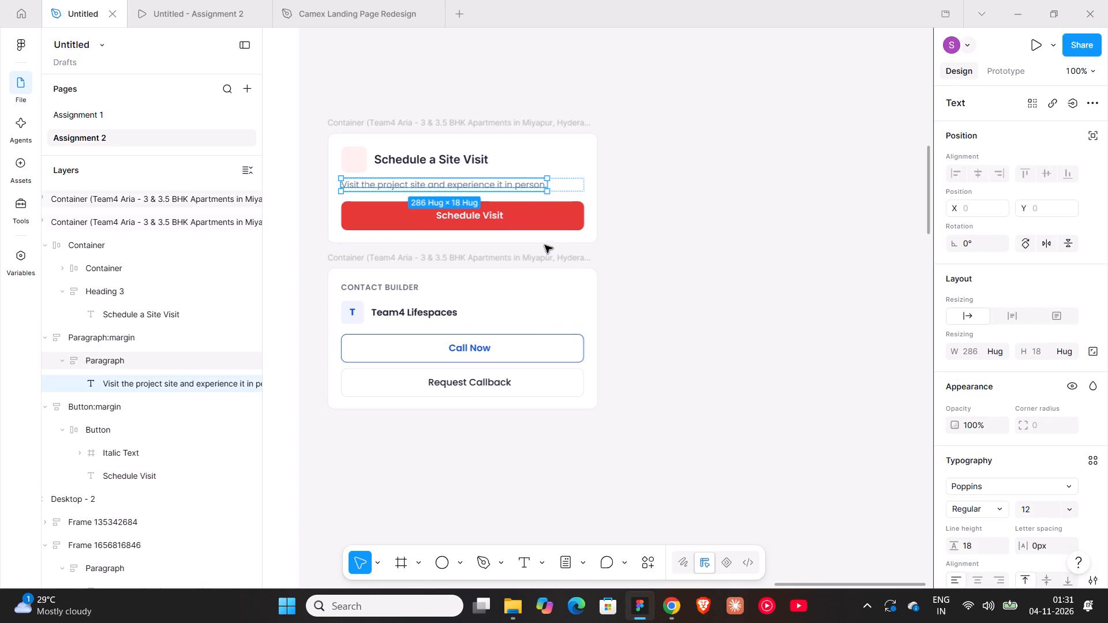
triple_click(493, 220, "shift")
left_click(975, 487)
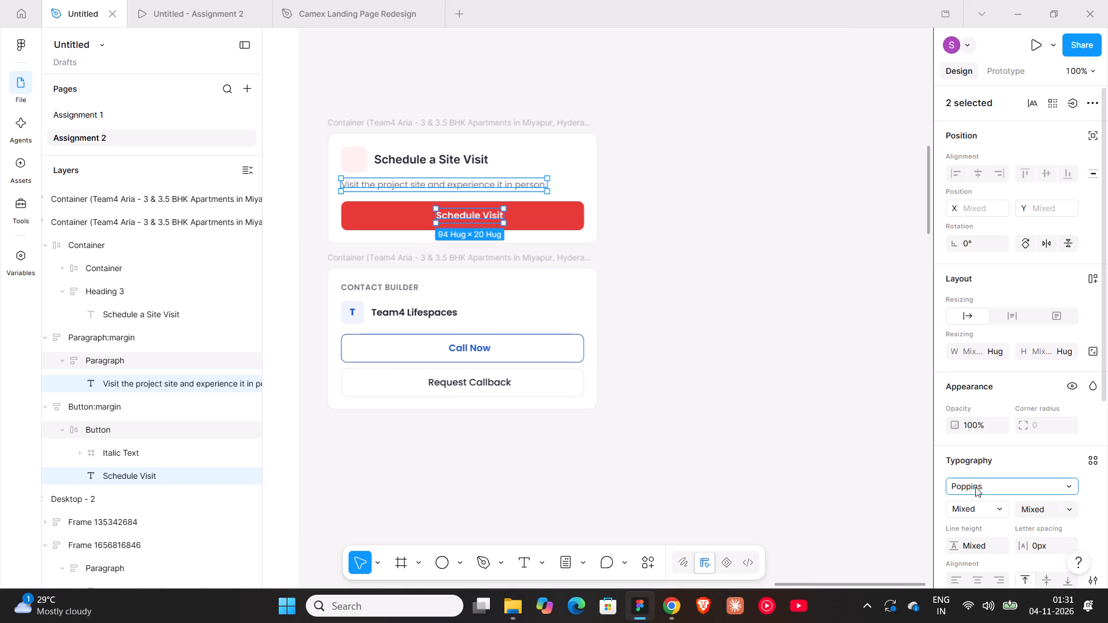
type("inter")
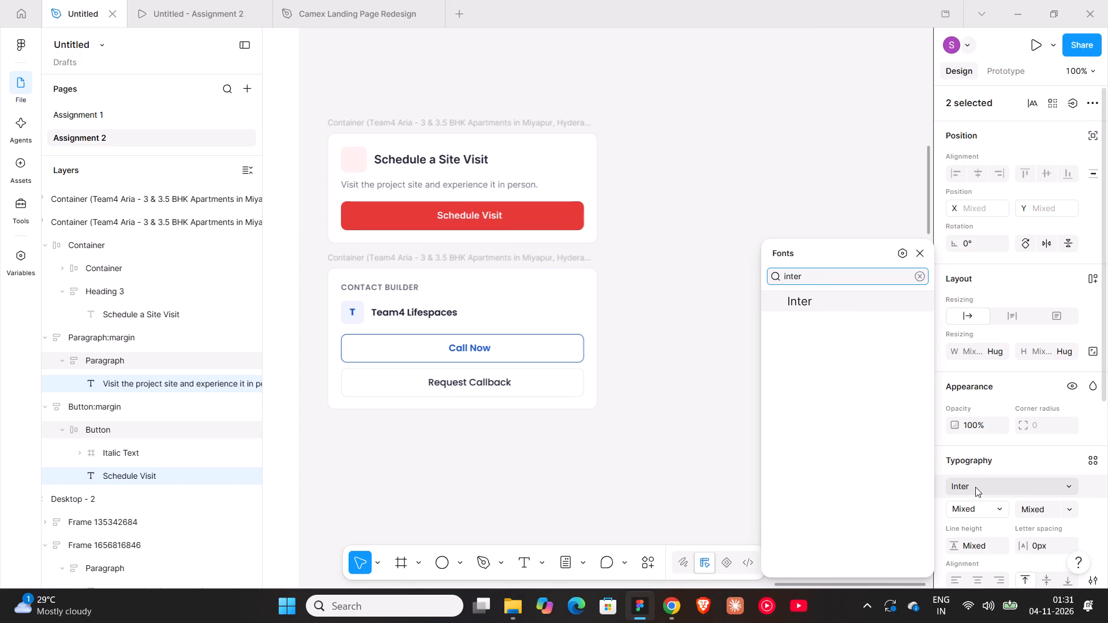
key("Return")
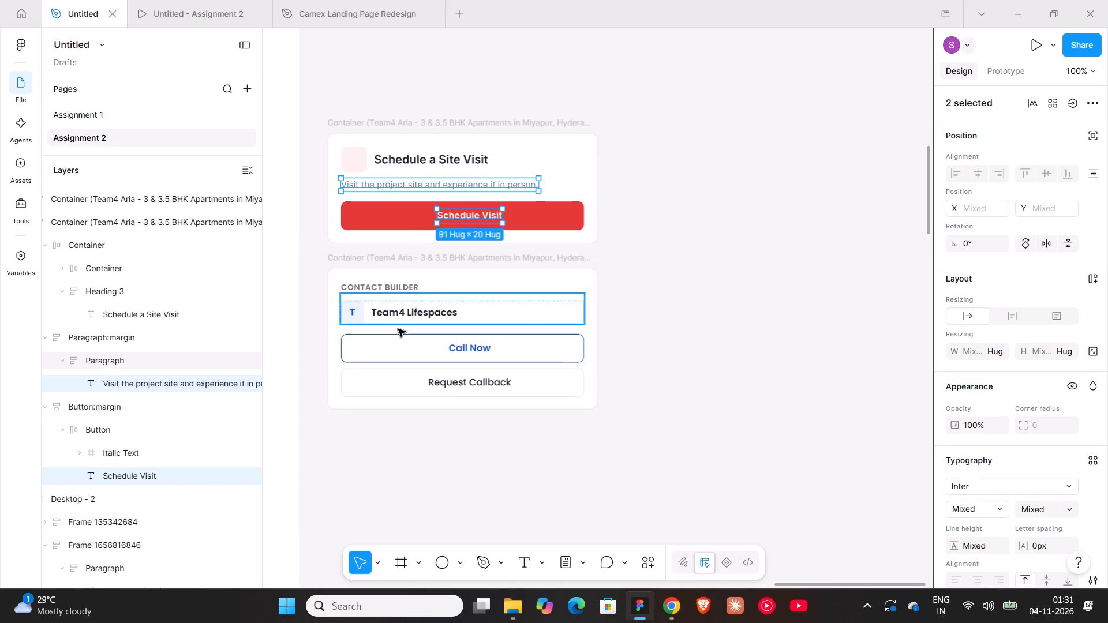
Change the "Contact Builder", "Team4 Lifespaces", "Call Now" and "Request Callback" texts to the Inter font together.
double_click(392, 286)
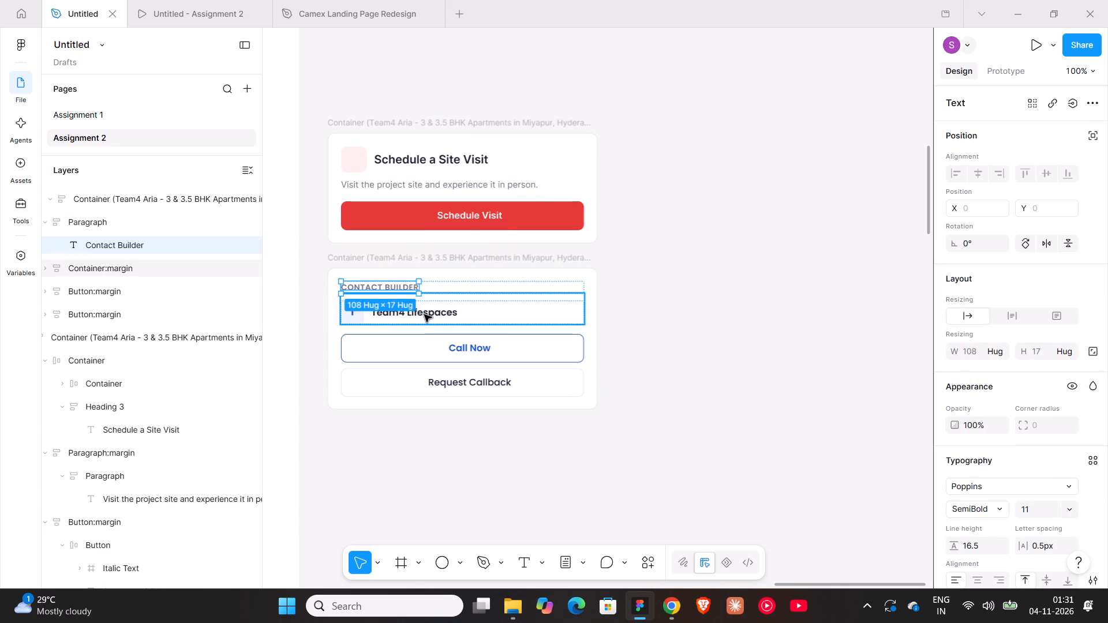
triple_click(424, 314, "shift")
triple_click(424, 314, "shift")
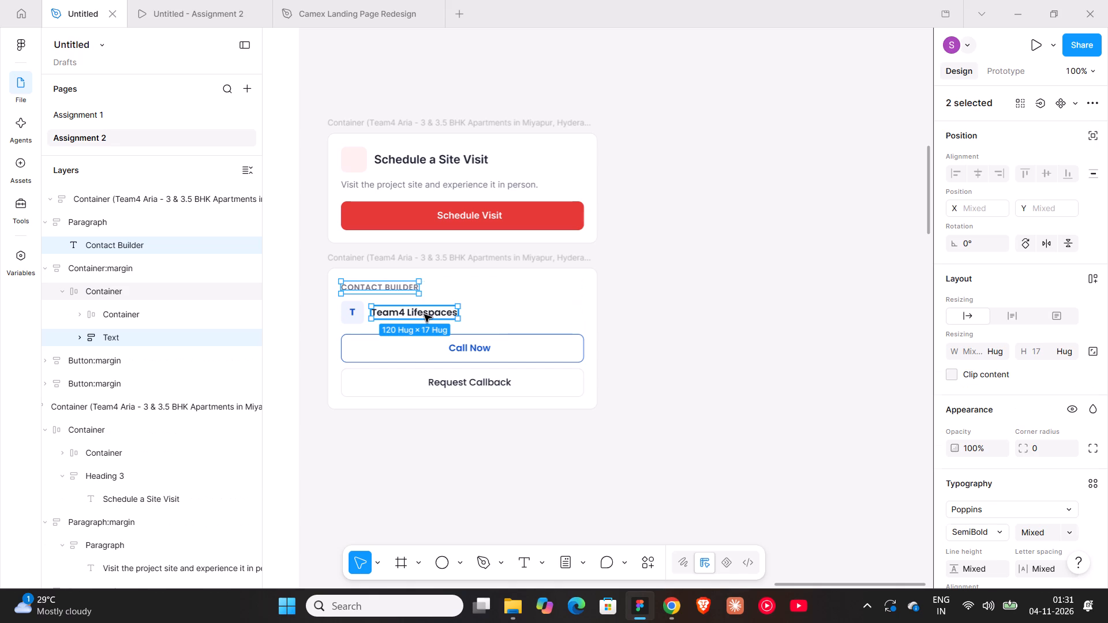
double_click(424, 314, "shift")
triple_click(465, 346, "shift")
left_click(465, 346, "shift")
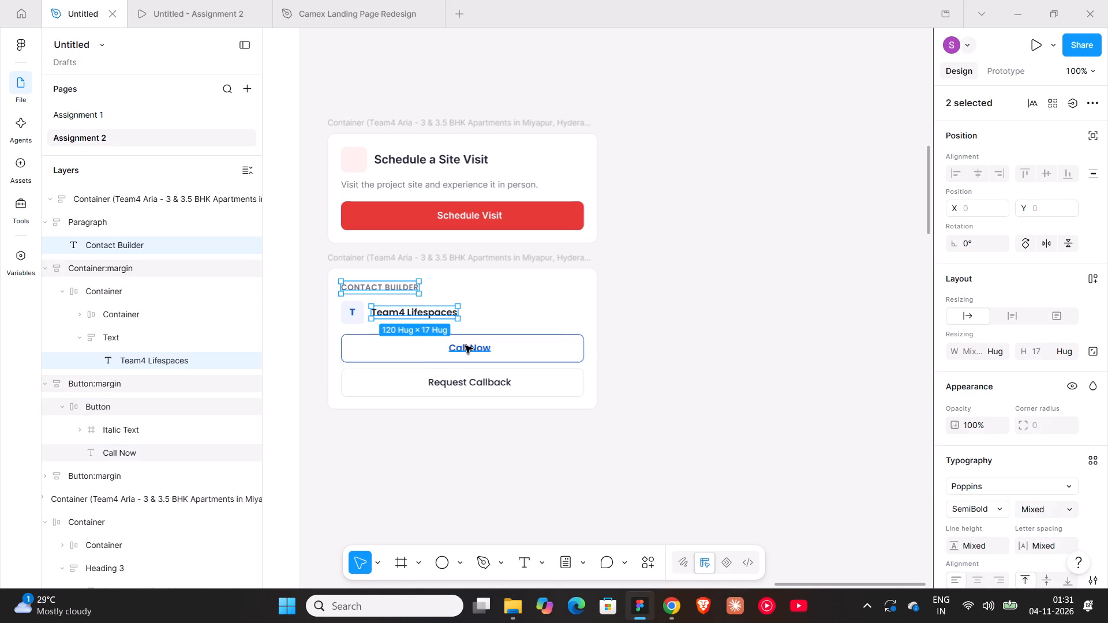
triple_click(465, 346, "shift")
left_click(465, 346, "shift")
triple_click(465, 346, "shift")
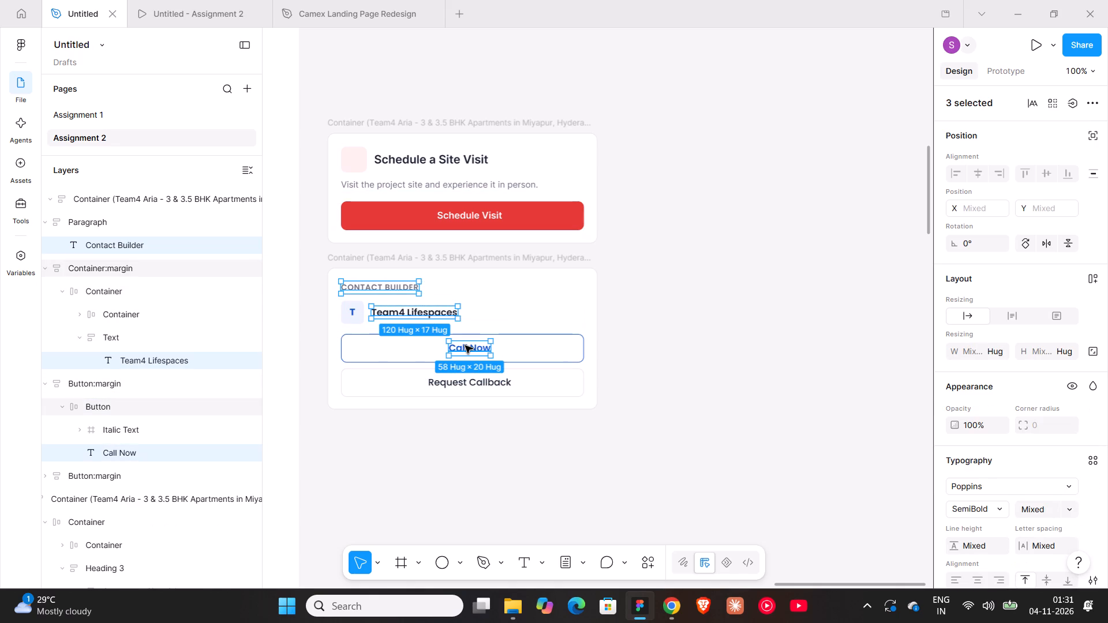
triple_click(475, 380, "shift")
left_click(475, 380, "shift")
triple_click(475, 380, "shift")
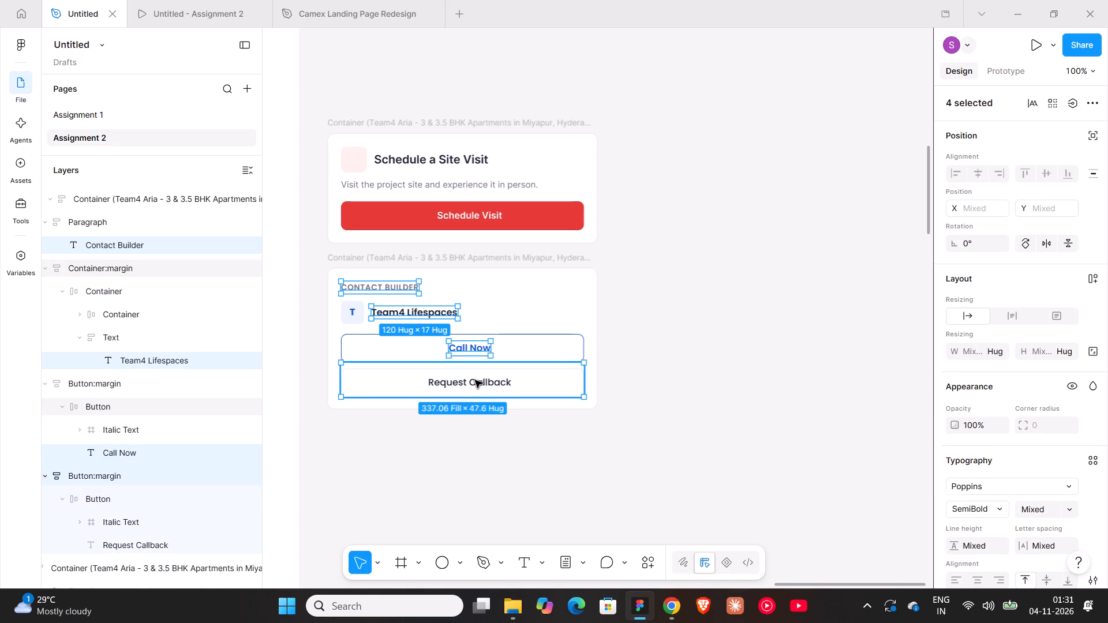
left_click(475, 380, "shift")
triple_click(475, 380, "shift")
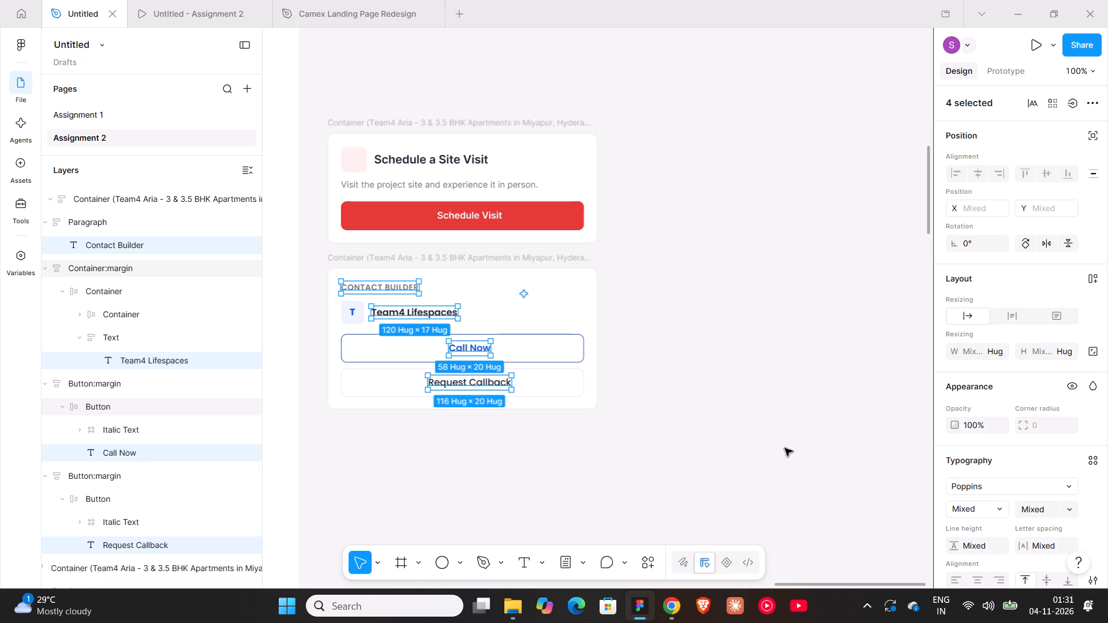
left_click(979, 482)
type("inter")
key("Return")
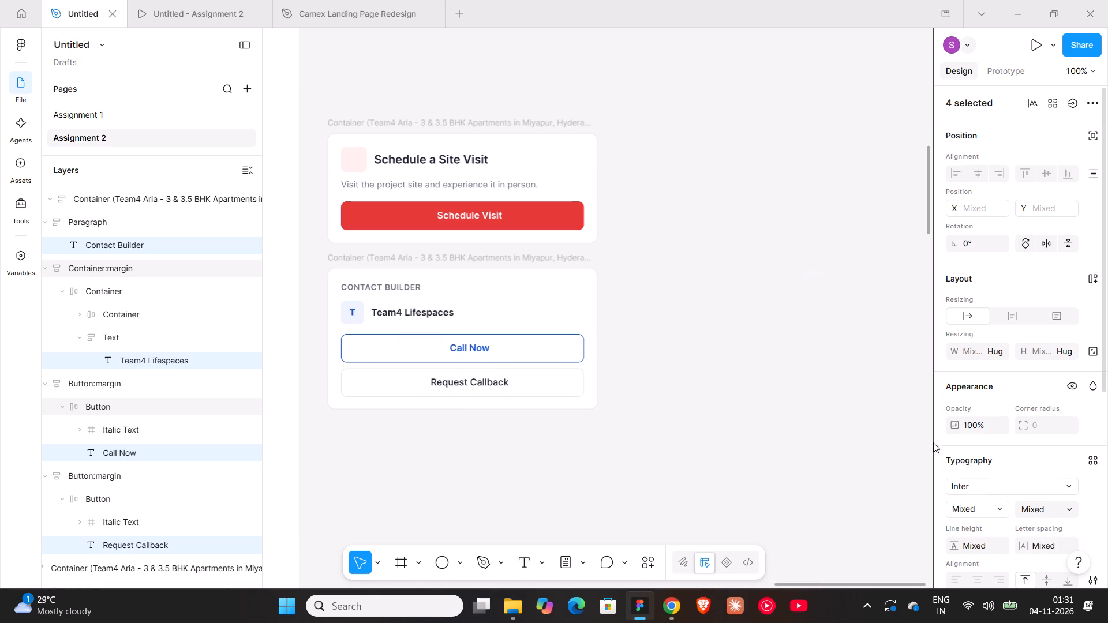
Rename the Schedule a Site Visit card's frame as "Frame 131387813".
scroll(672, 226, "down", 5, "ctrl")
left_click(672, 226)
double_click(578, 163)
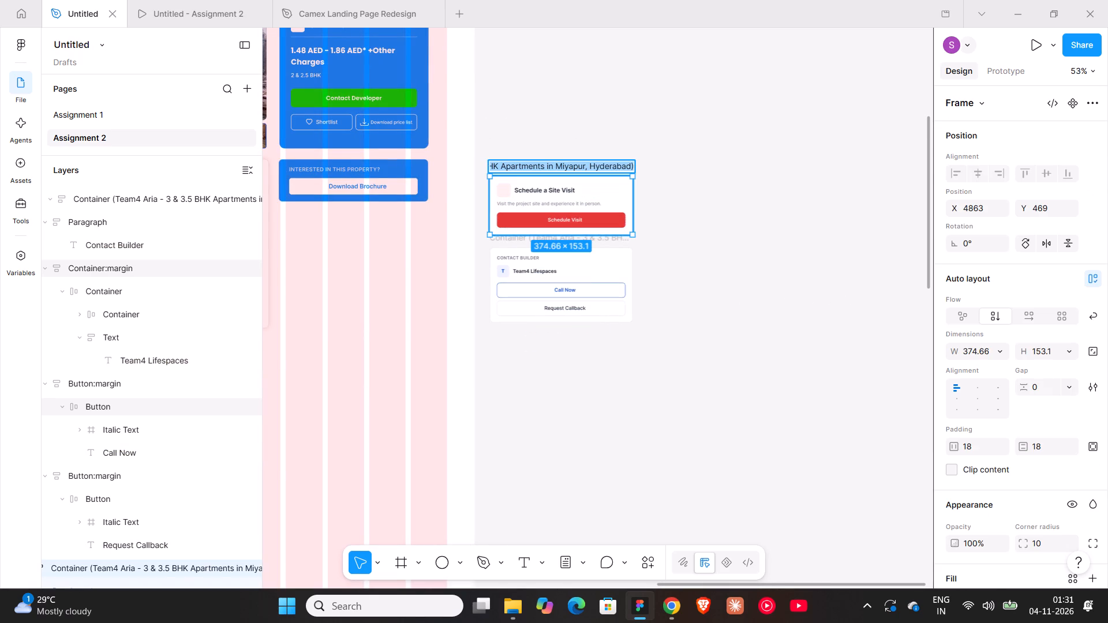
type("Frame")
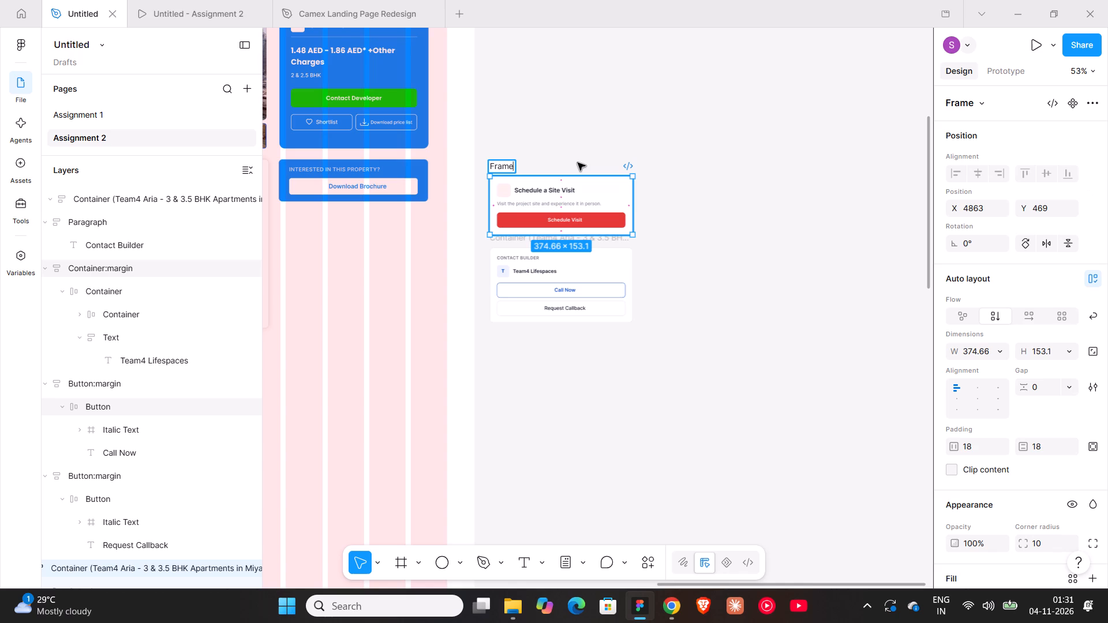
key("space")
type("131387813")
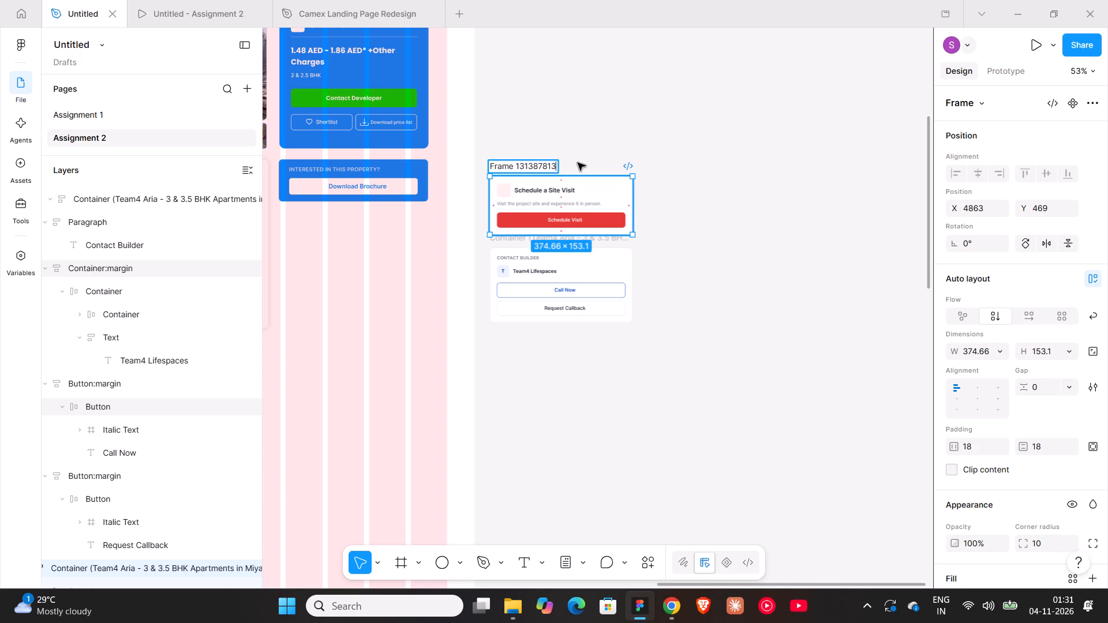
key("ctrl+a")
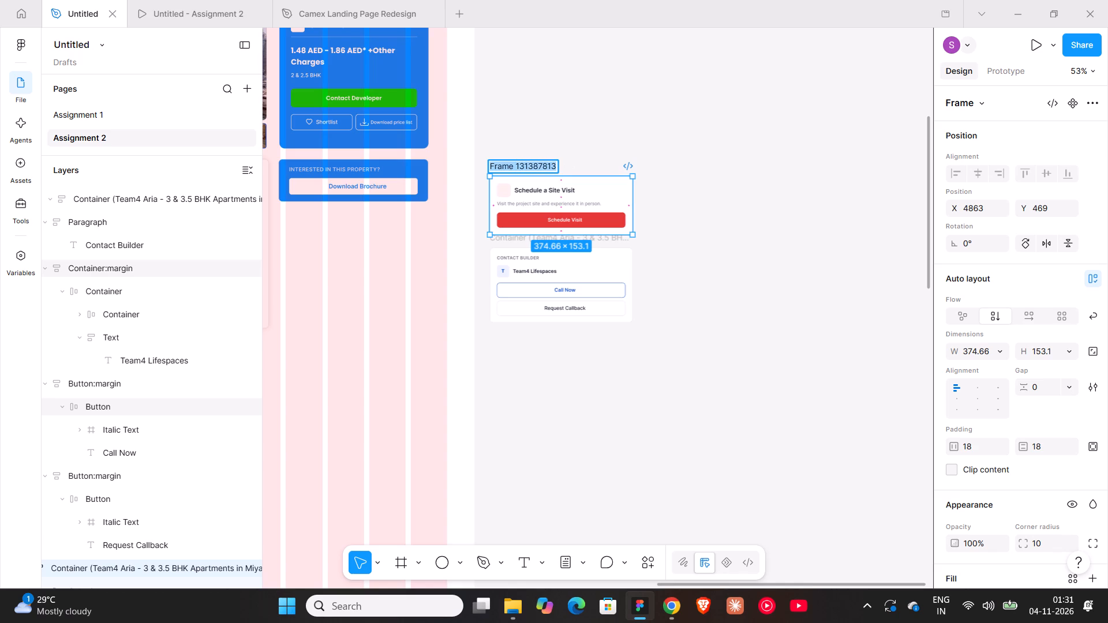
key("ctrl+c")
double_click(510, 242)
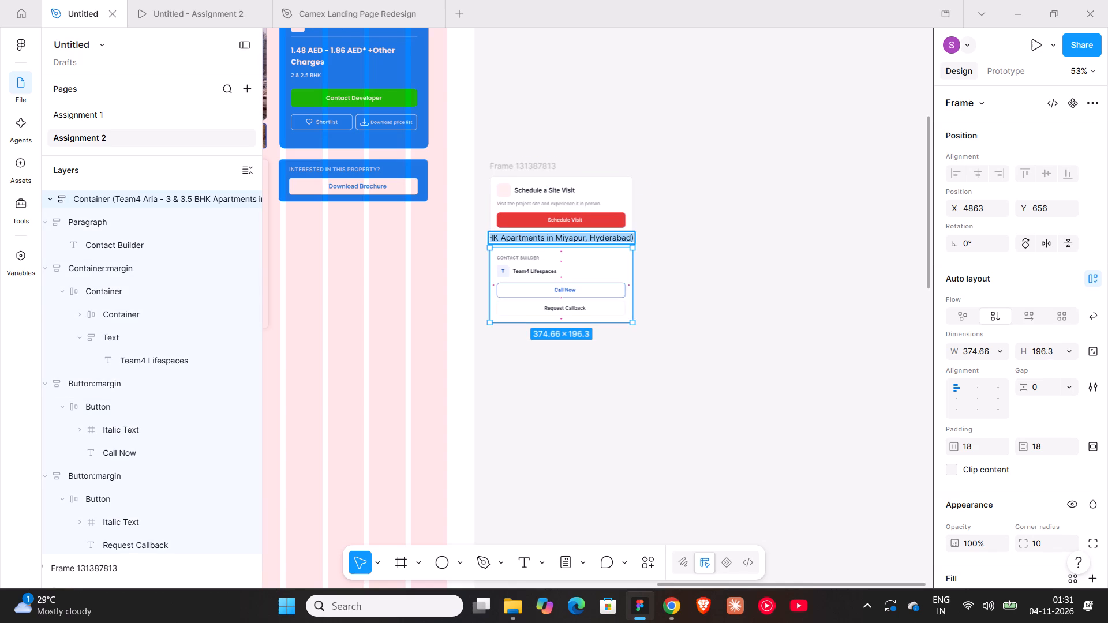
key("ctrl+v")
key("BackSpace")
key("BackSpace")
type("79889")
left_click(736, 227)
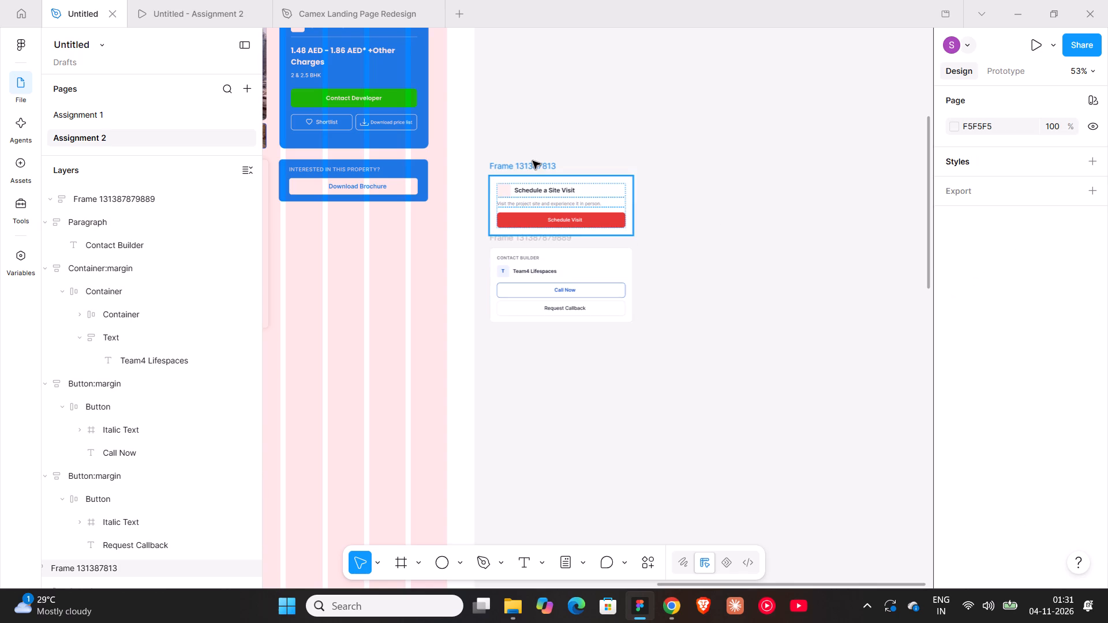
Move the Schedule a Site Visit card onto the property page, directly below the Download Brochure card, at X 926, Y 763.
scroll(533, 161, "up", 4, "shift")
left_click(600, 163)
left_click_drag(602, 162, 385, 206)
scroll(398, 222, "up", 4, "ctrl")
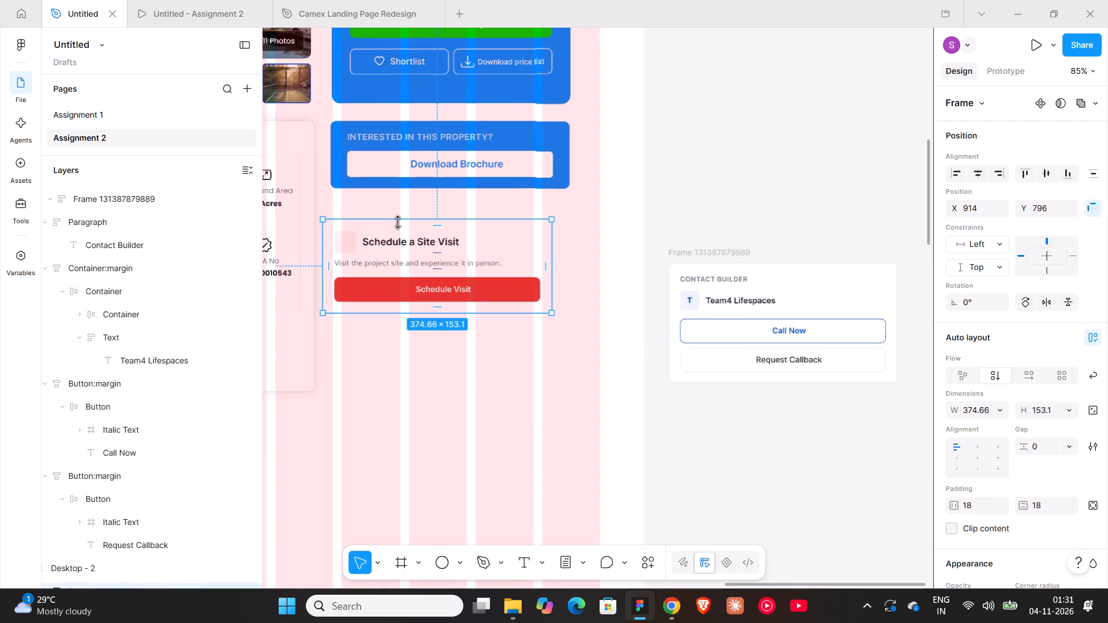
left_click_drag(362, 228, 369, 207)
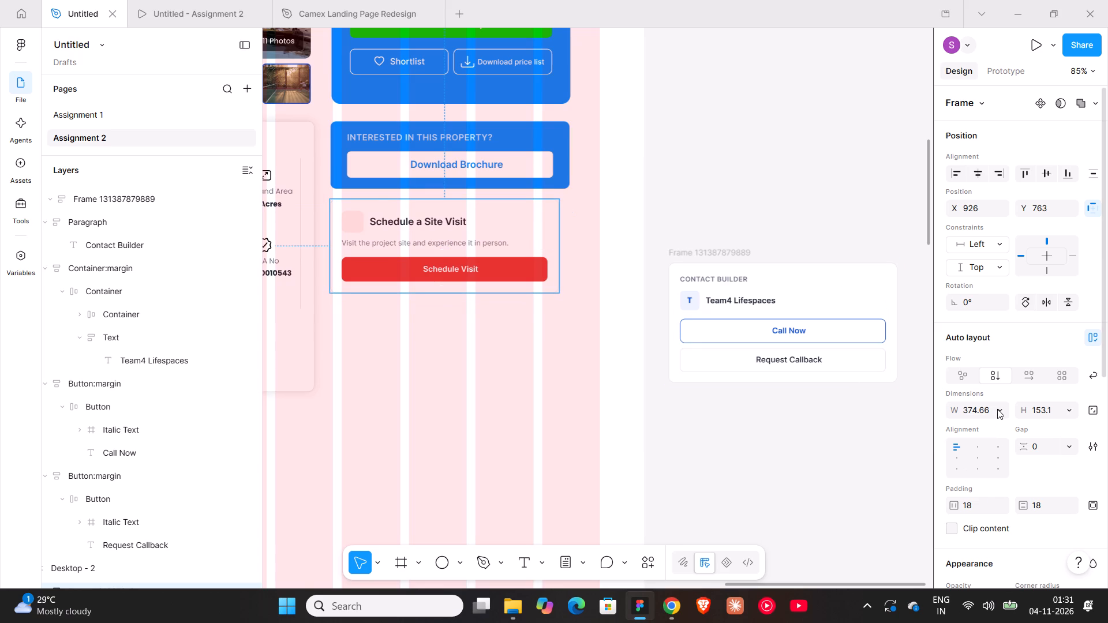
Make the site visit card's width hug its contents and widen its horizontal padding to match the Download Brochure card's width.
left_click(997, 409)
left_click(974, 426)
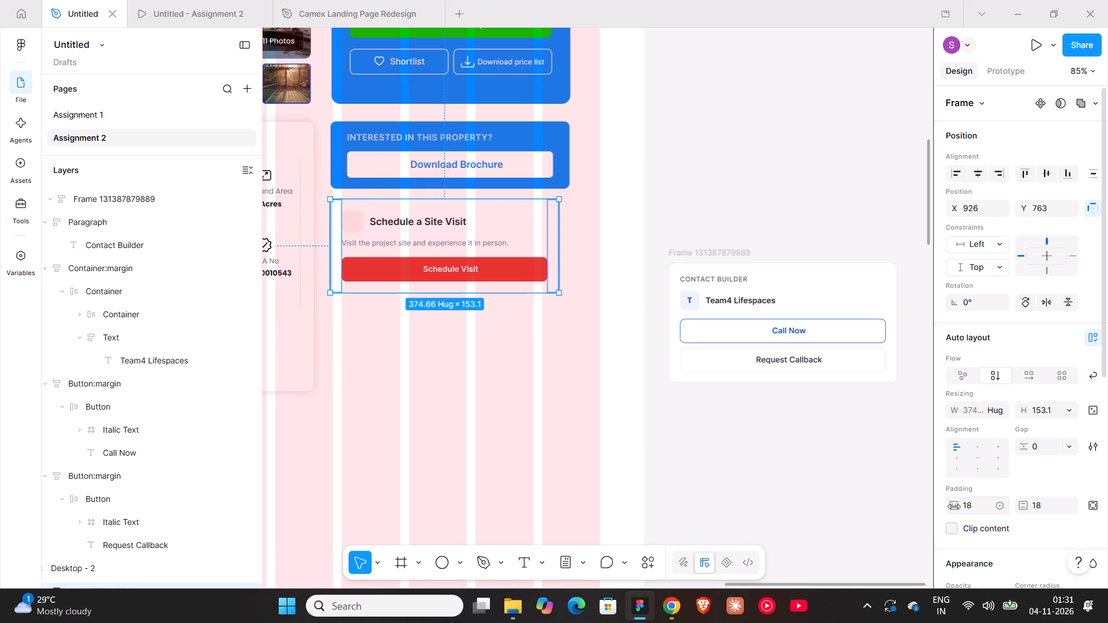
left_click_drag(954, 506, 568, 308)
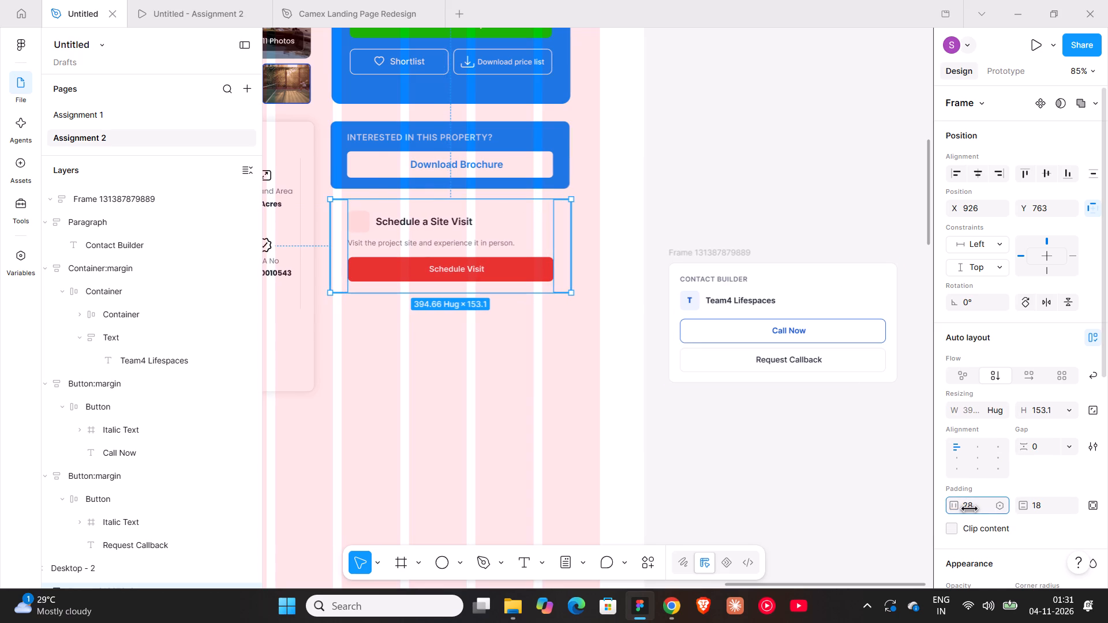
left_click_drag(568, 308, 566, 308)
Move the Contact Builder card onto the property page below the site visit card, at X 926, Y 942.
left_click(693, 260)
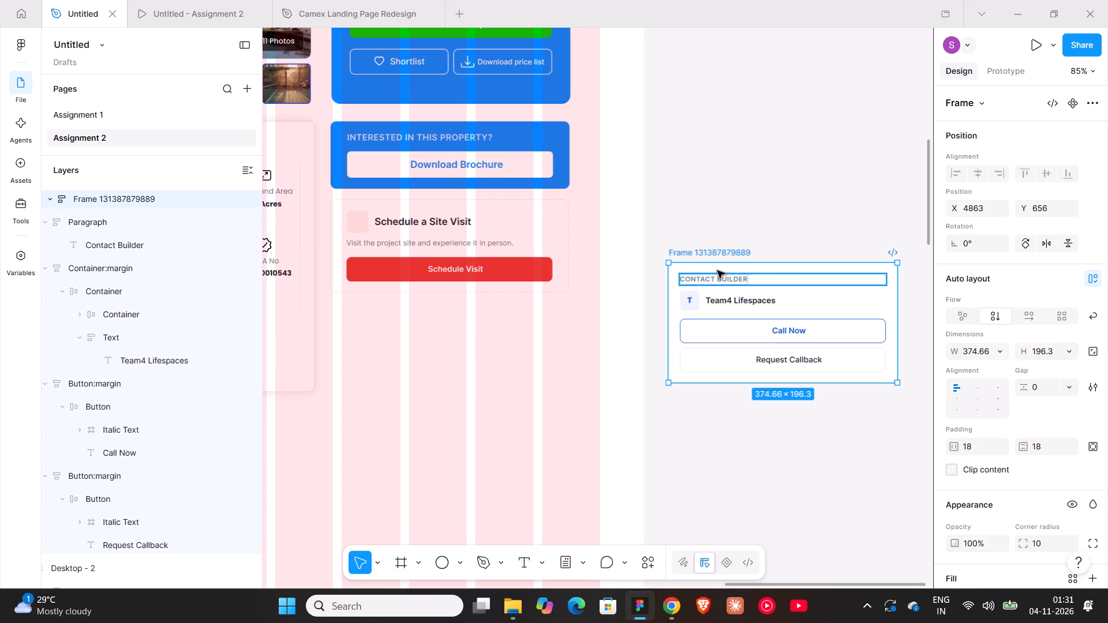
left_click_drag(706, 256, 363, 302)
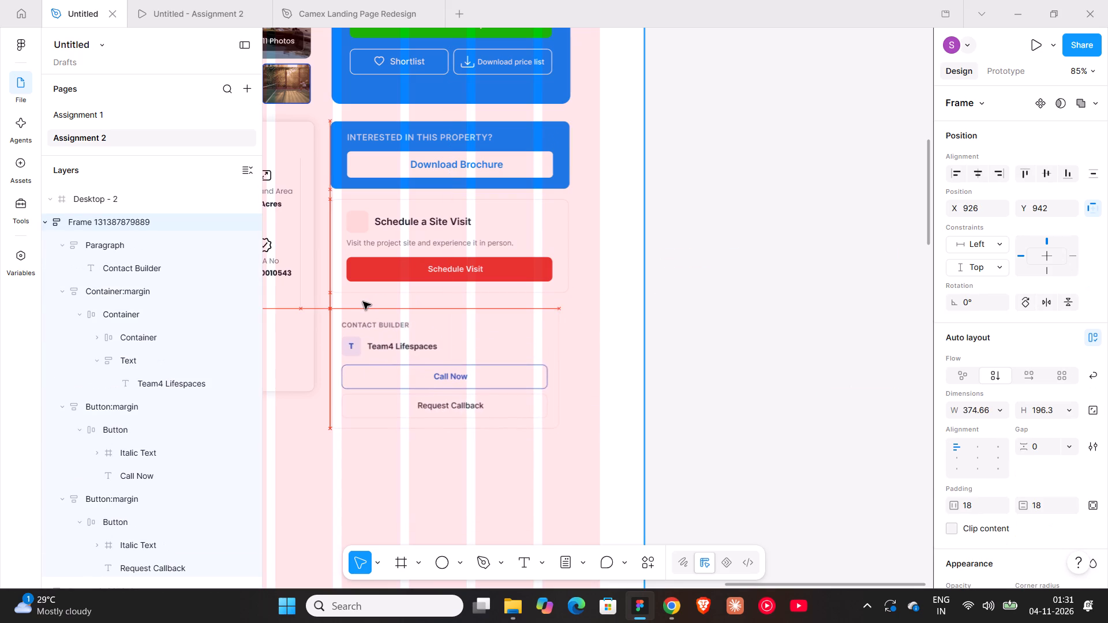
left_click_drag(363, 302, 365, 302)
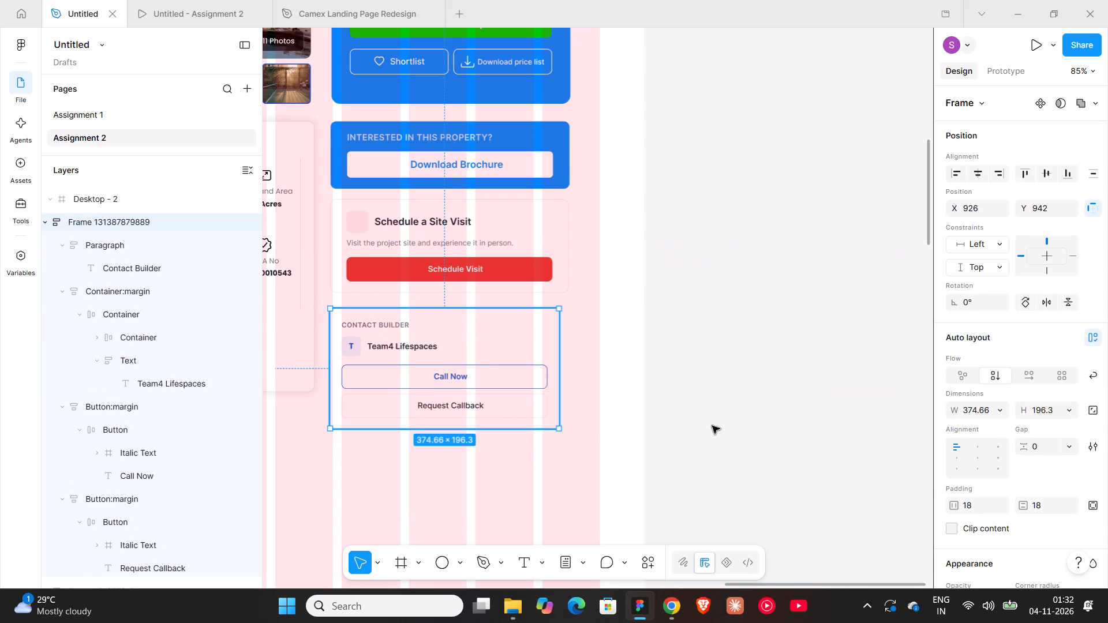
Make the Contact Builder card's width hug its contents and set its horizontal padding to 28.
left_click(996, 408)
left_click(967, 427)
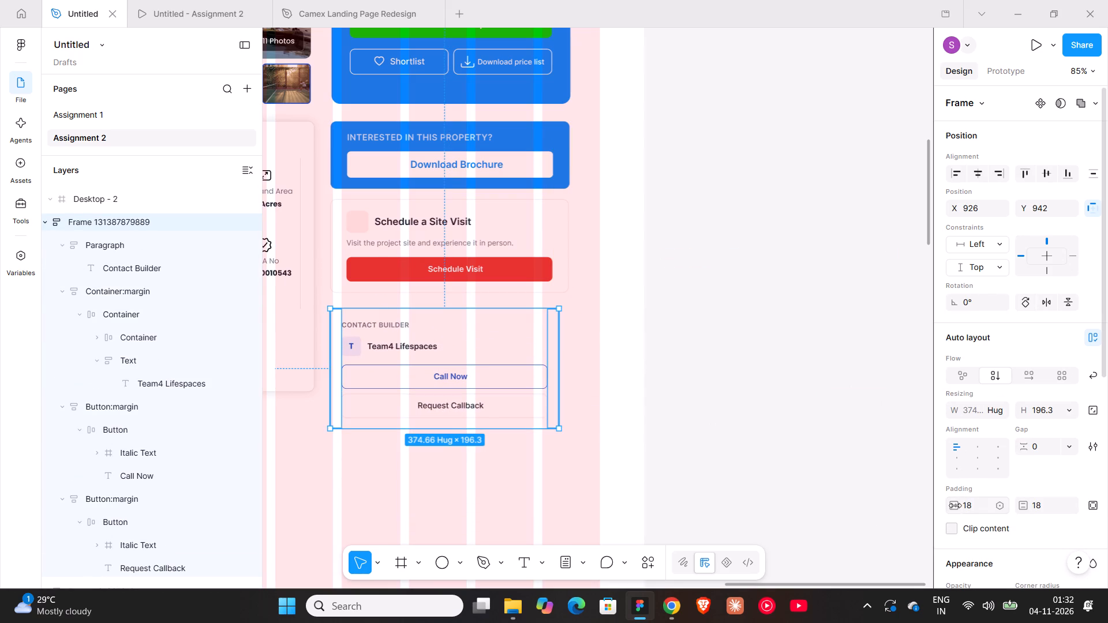
left_click_drag(955, 505, 568, 308)
left_click(666, 322)
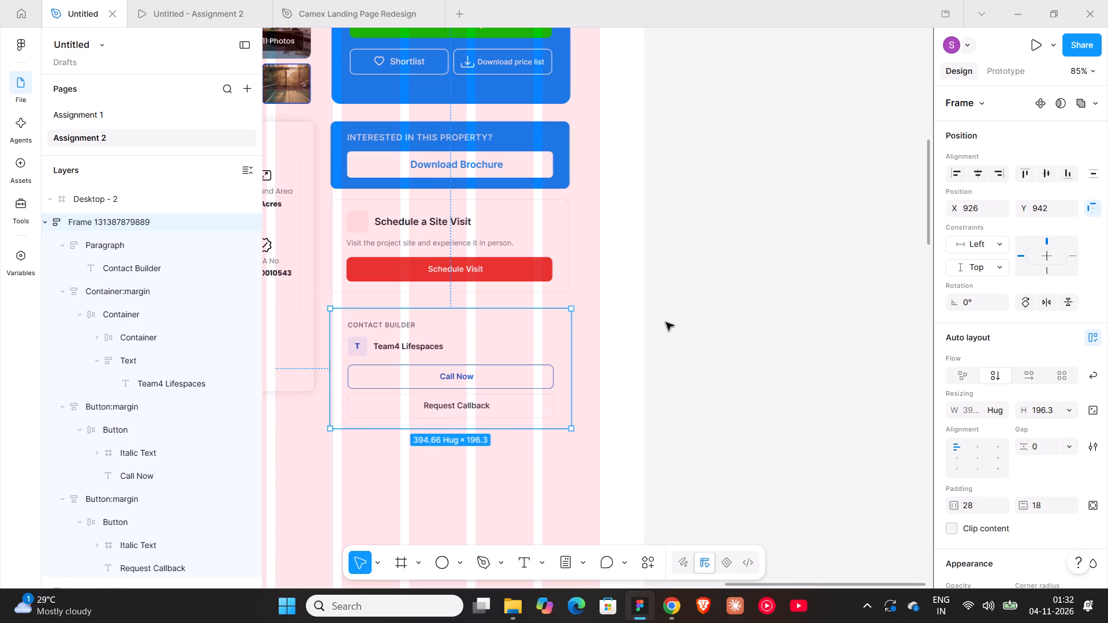
left_click(666, 322)
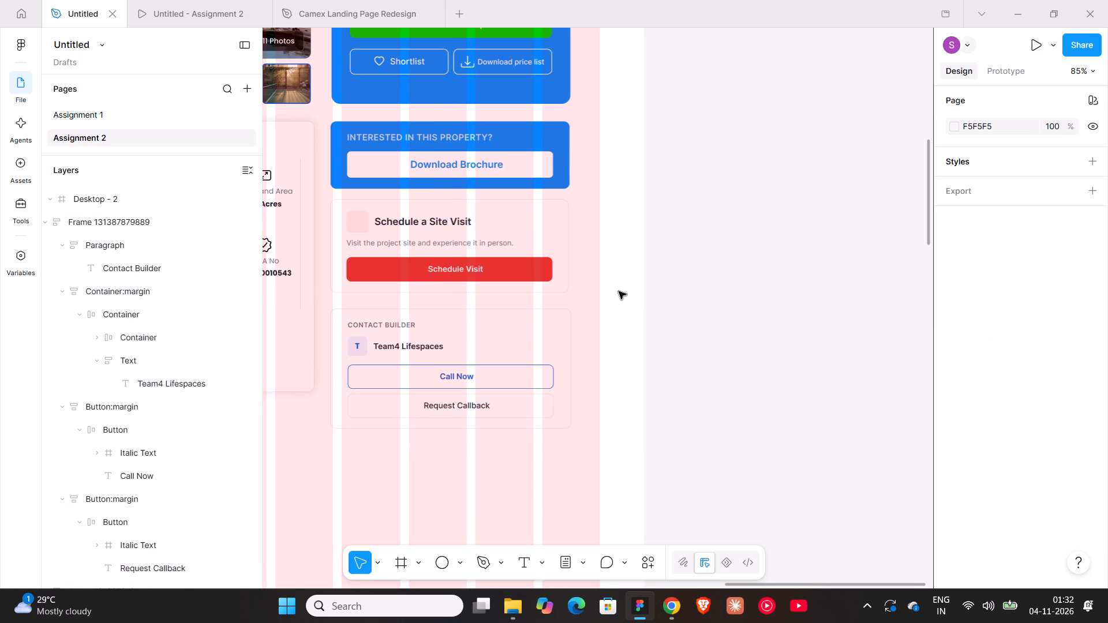
Set the stroke weight of the Contact Builder and Schedule a Site Visit cards to 1 together.
left_click(540, 313)
left_click(551, 237, "shift")
scroll(939, 383, "down", 3)
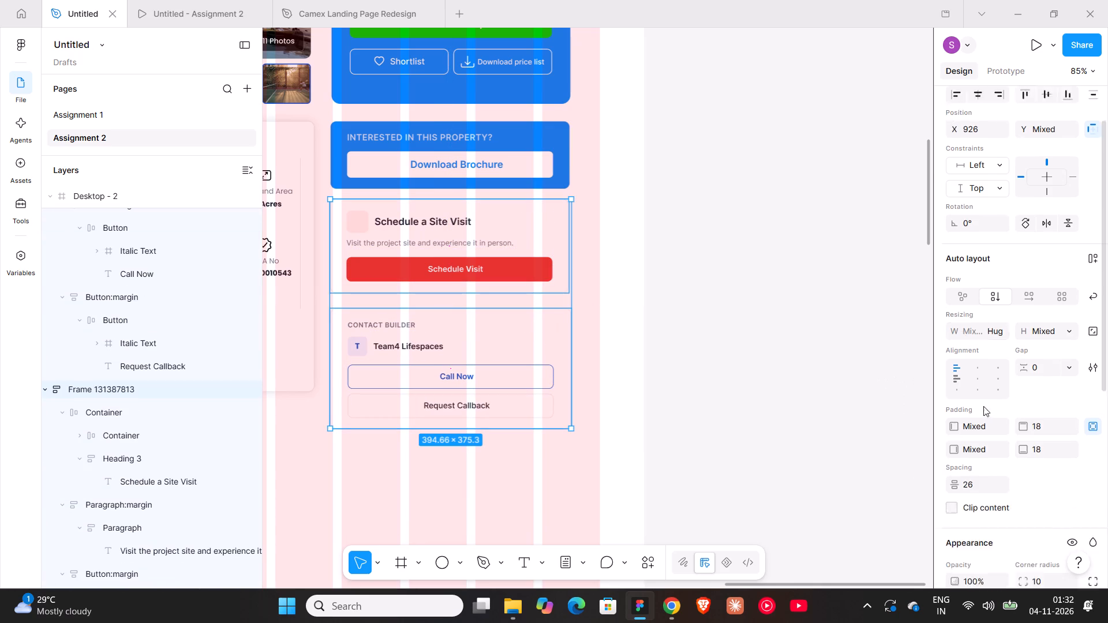
scroll(983, 406, "down", 2)
left_click(1031, 455)
key("1")
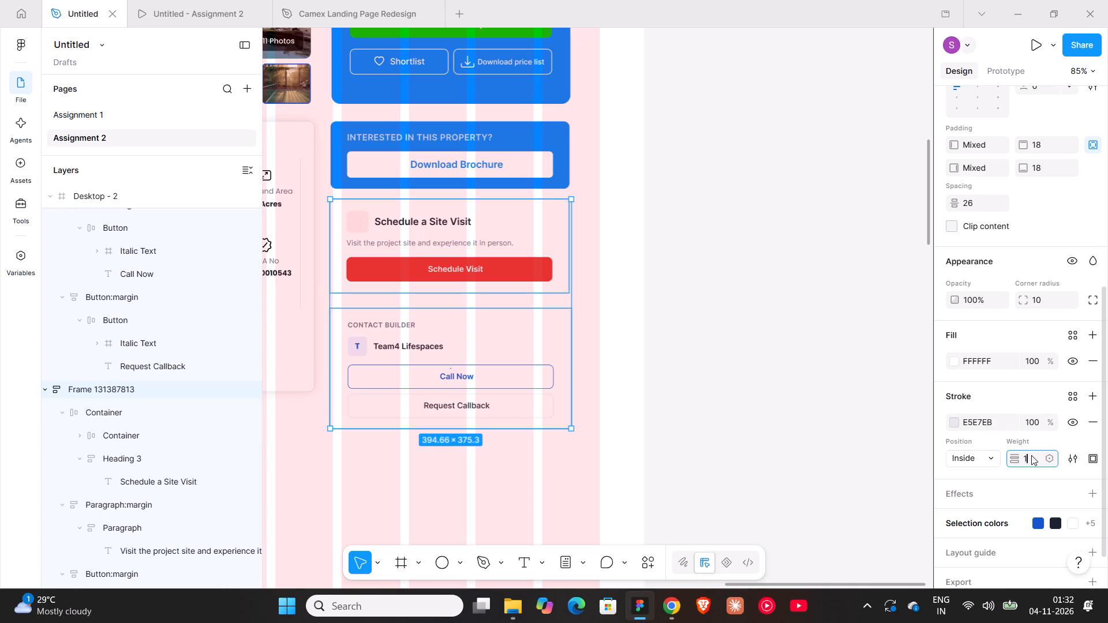
key("Return")
Add a drop shadow to both cards with Y offset 0, blur 17 and 15% opacity.
scroll(1031, 455, "down", 2)
left_click(1091, 448)
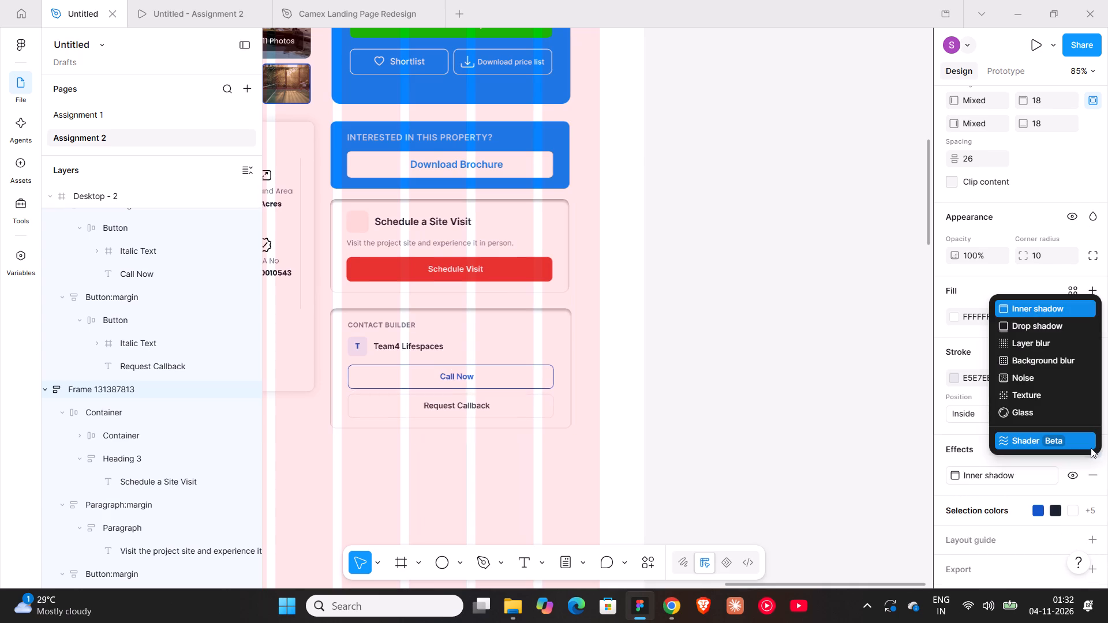
left_click(1056, 327)
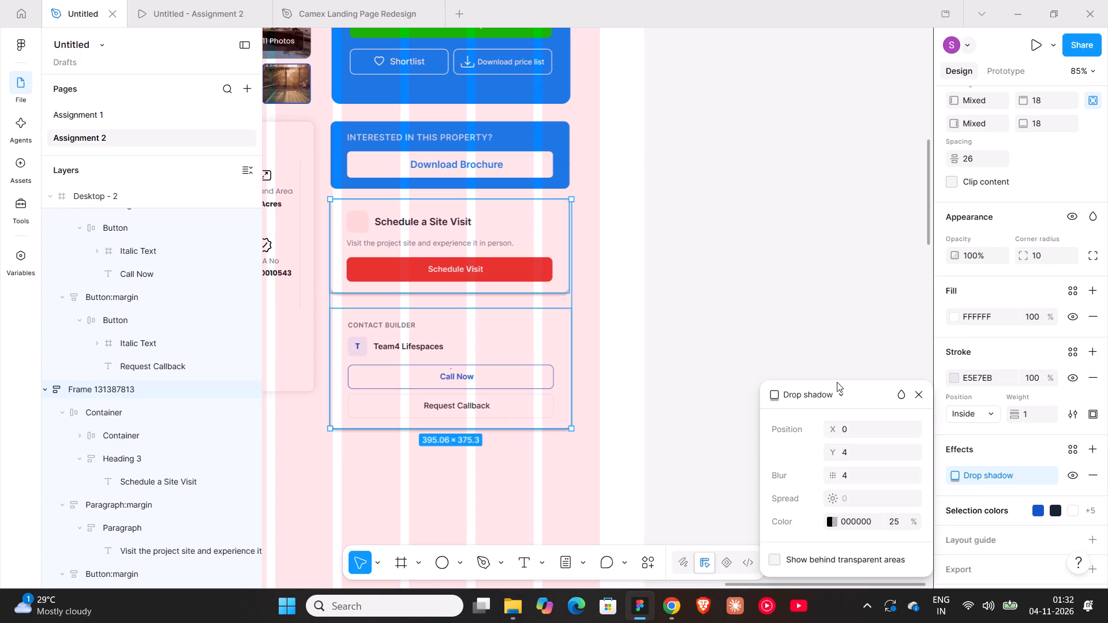
left_click(859, 453)
key("0")
left_click(864, 475)
type("17")
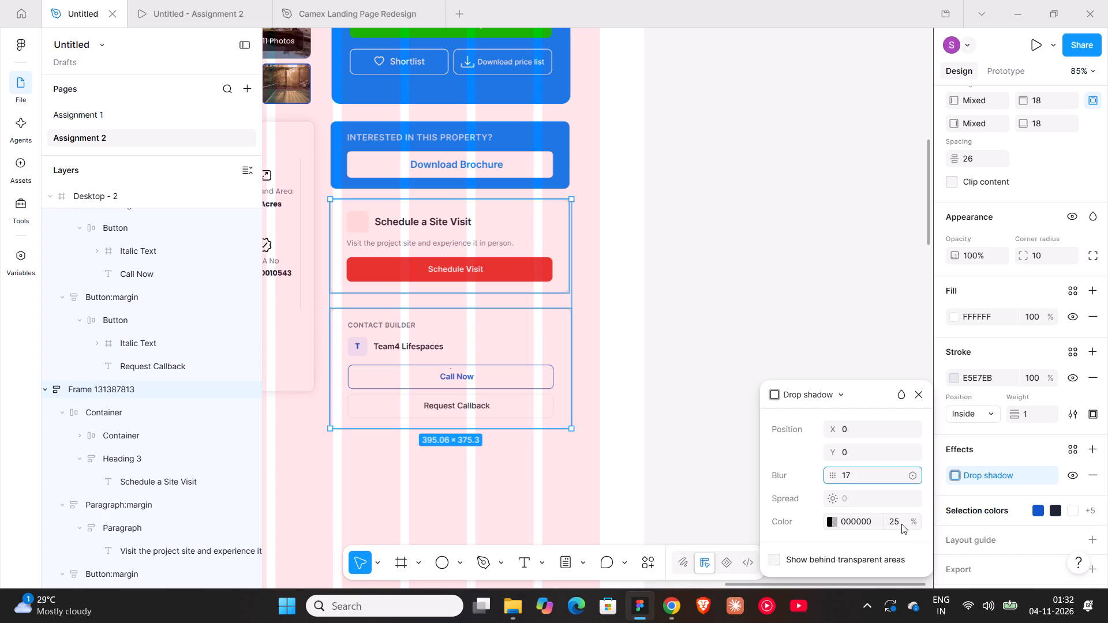
key("BackSpace")
key("7")
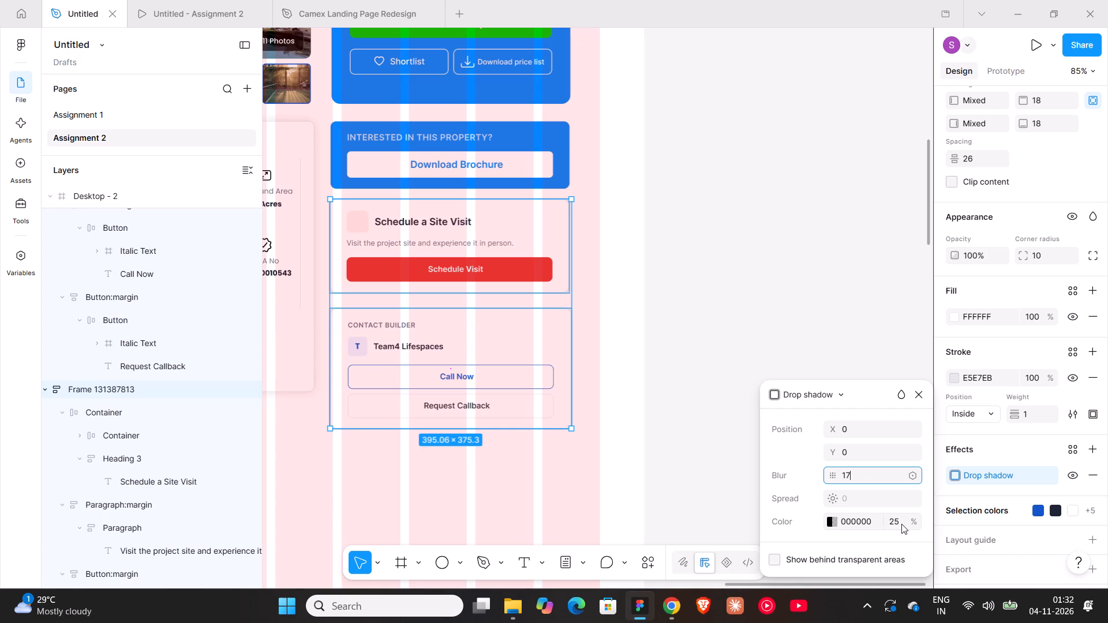
left_click(902, 524)
type("15")
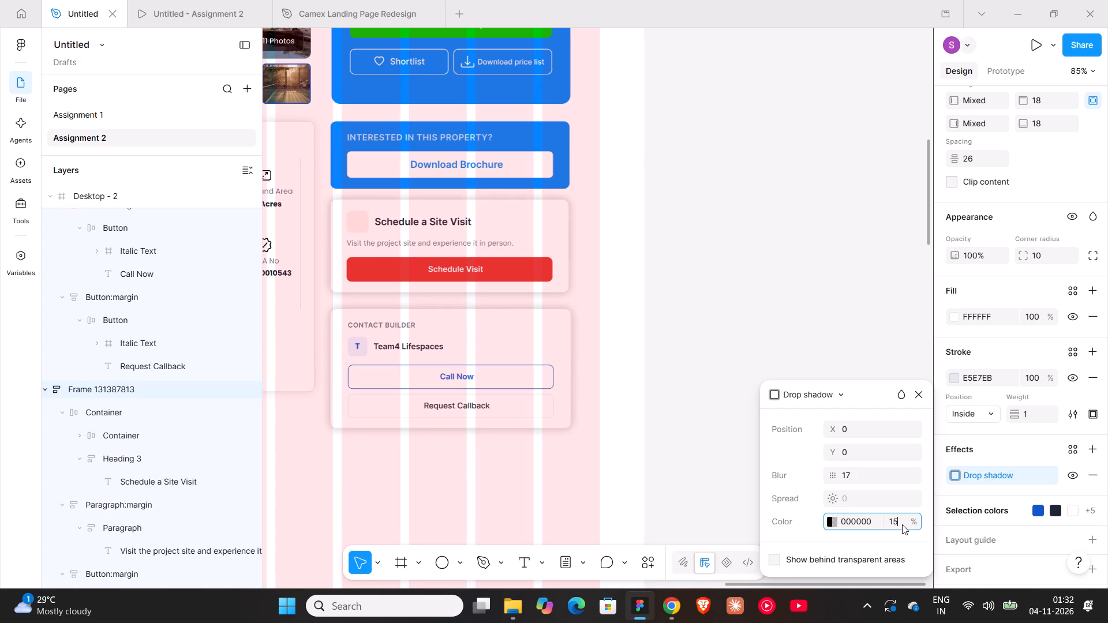
key("Return")
left_click(719, 305)
Group the Download Brochure, Schedule a Site Visit and Contact Builder cards into one vertical auto layout.
scroll(714, 305, "down", 2, "ctrl")
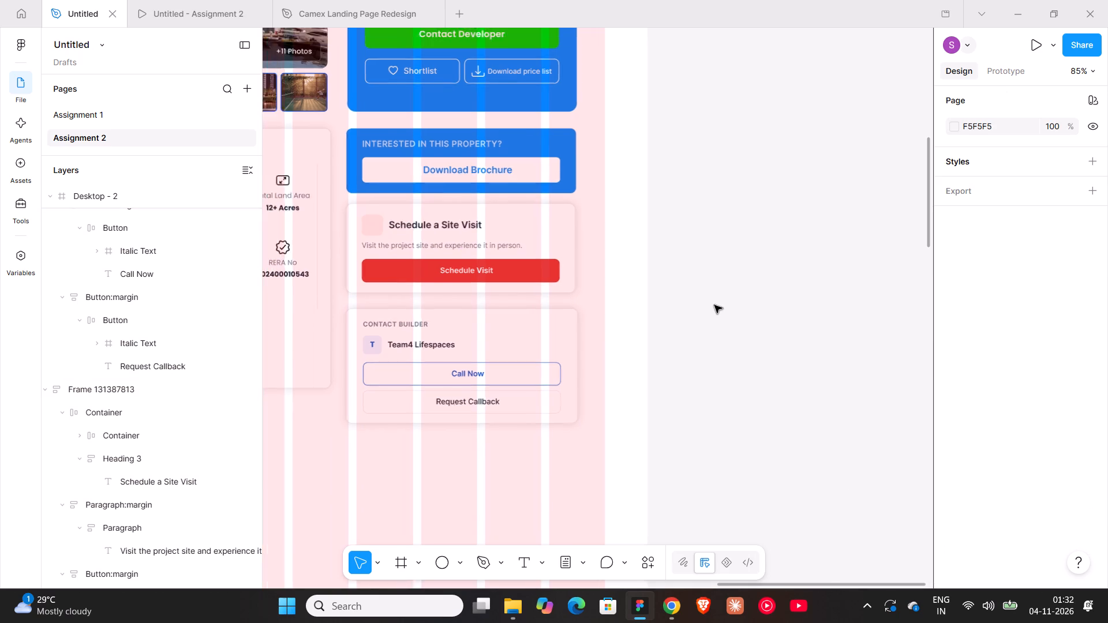
scroll(714, 305, "down", 8, "ctrl")
left_click(629, 326)
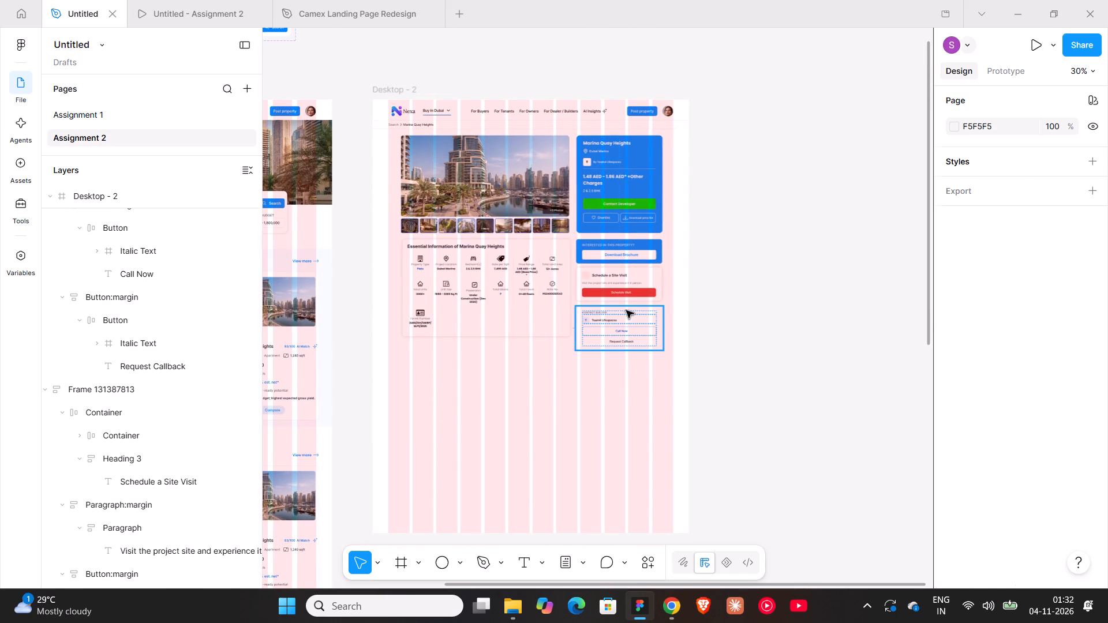
left_click(625, 286, "shift")
left_click(622, 252, "shift")
key("shift+a")
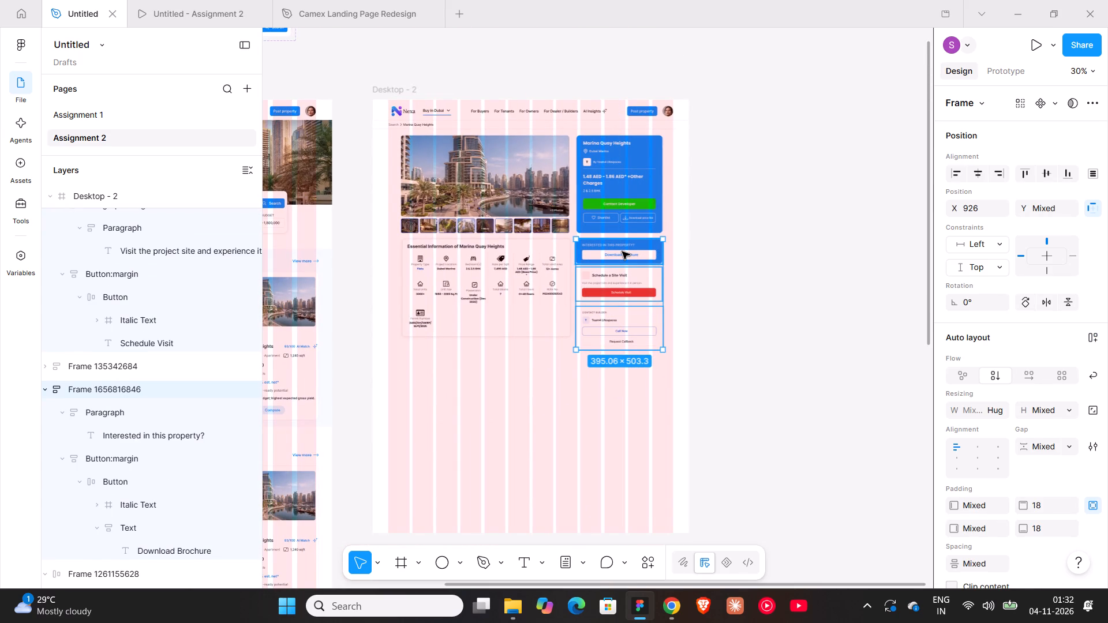
Combine the sidebar card stack and the Essential Information card into a horizontal auto layout row.
left_click(544, 267, "shift")
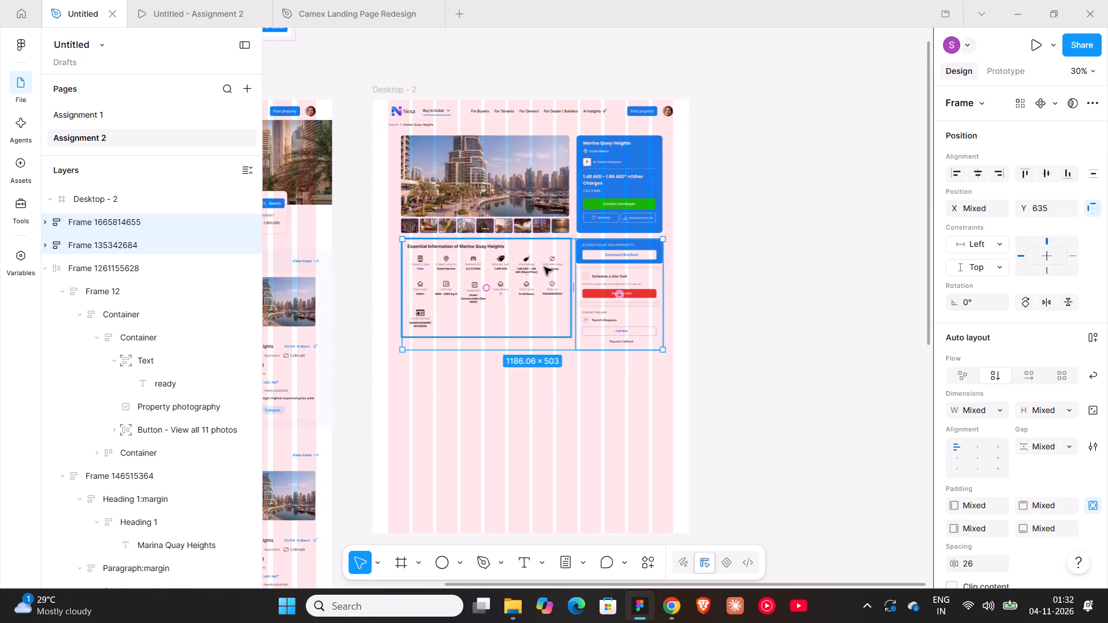
key("shift+a")
Align the new row with the gallery and developer row above it by their horizontal centres.
left_click(530, 186, "shift")
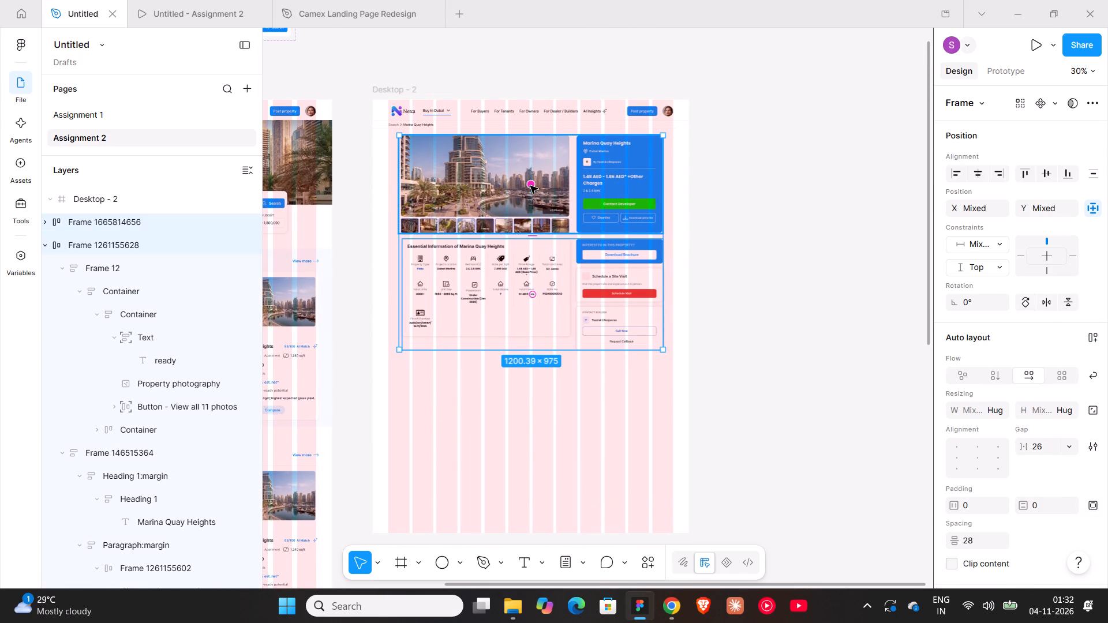
left_click(984, 178)
left_click(785, 193)
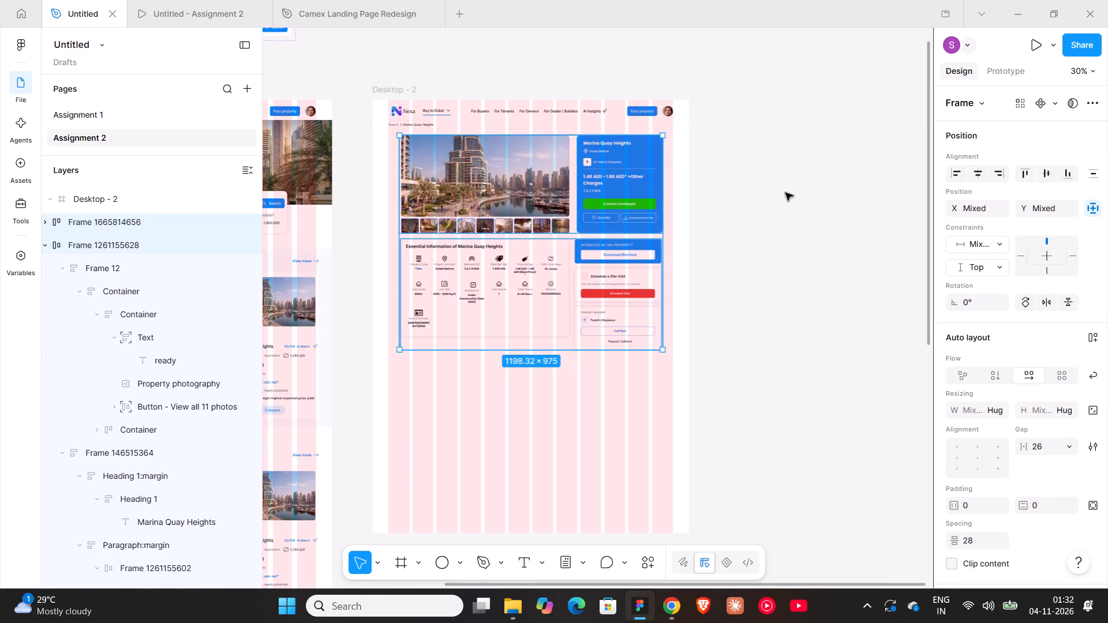
Compare the property page in the prototype preview with the roofandfloor Team4 Aria project page in Chrome.
left_click(223, 12)
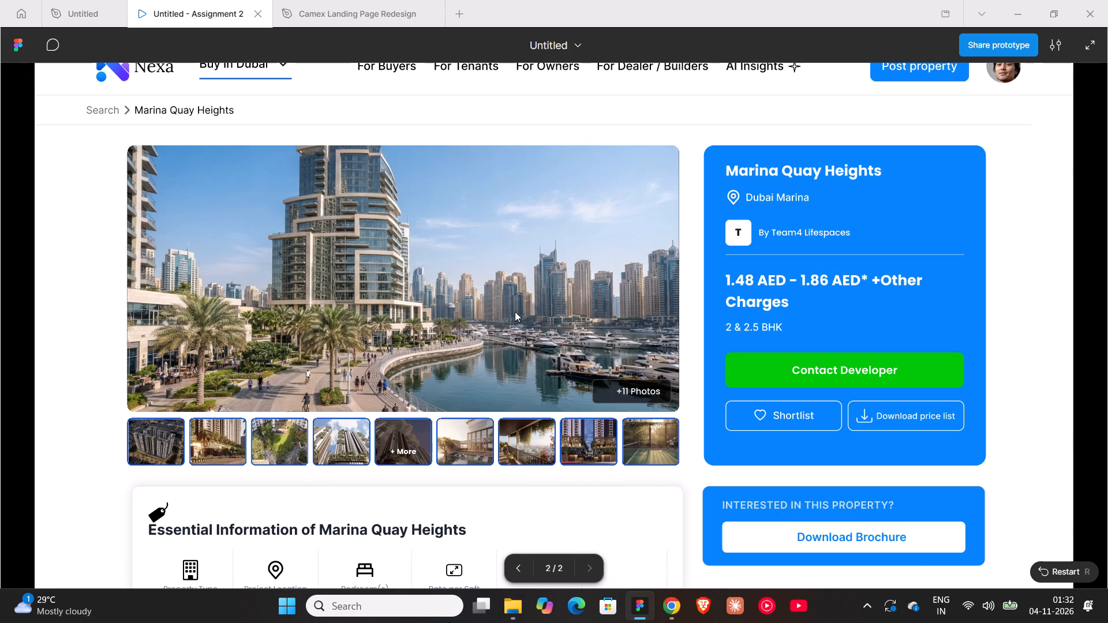
scroll(515, 311, "down", 5)
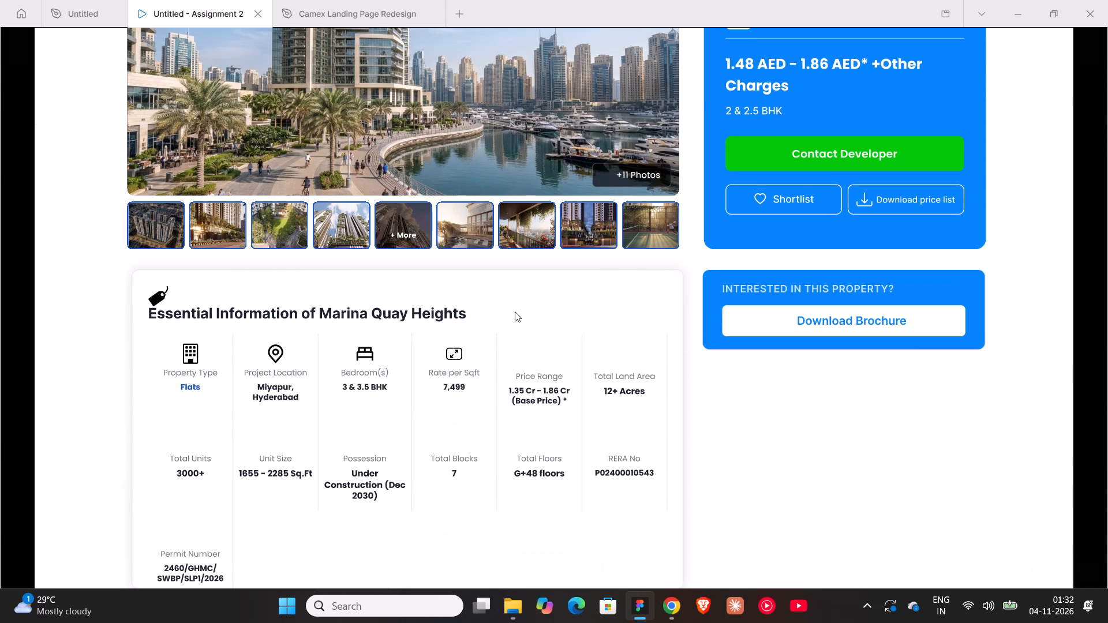
scroll(515, 311, "down", 2)
scroll(515, 311, "up", 2)
scroll(515, 311, "down", 4)
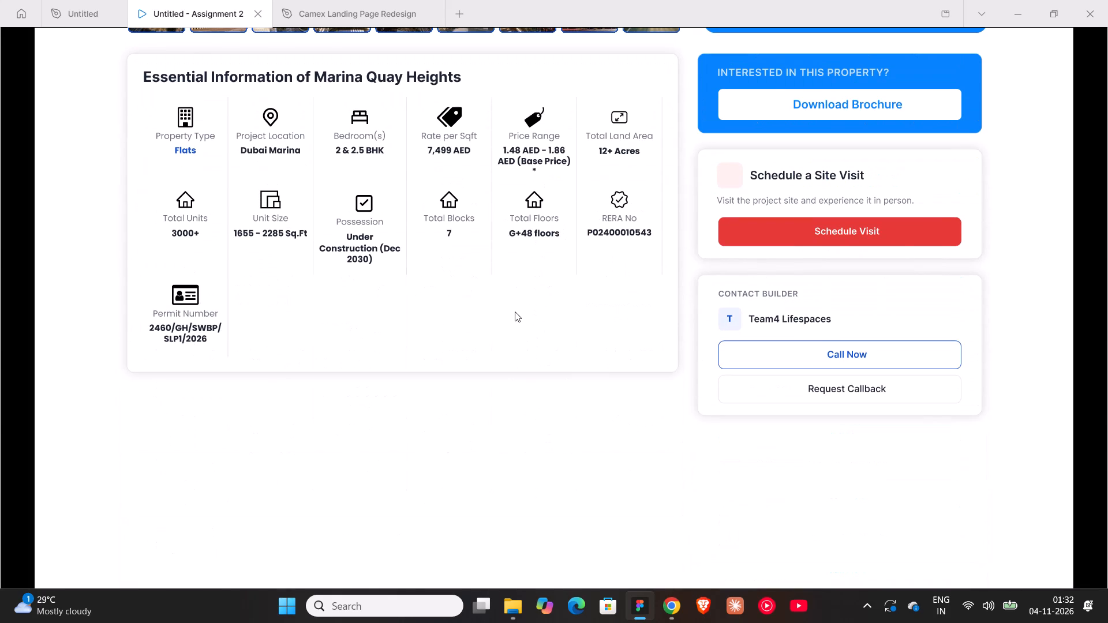
left_click(667, 611)
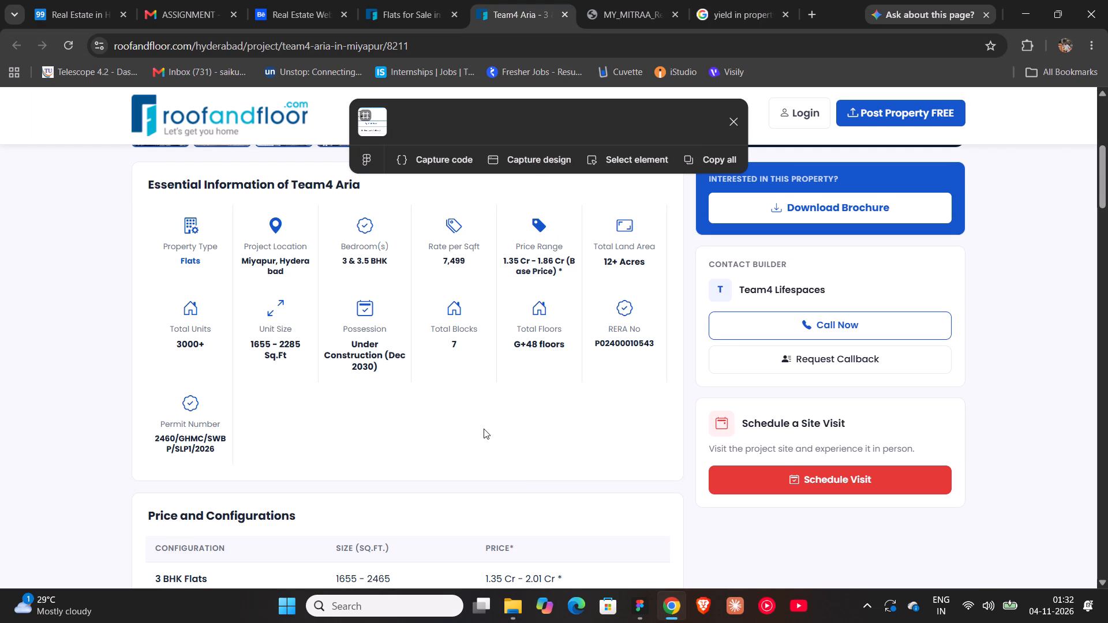
scroll(484, 429, "down", 4)
scroll(484, 429, "up", 7)
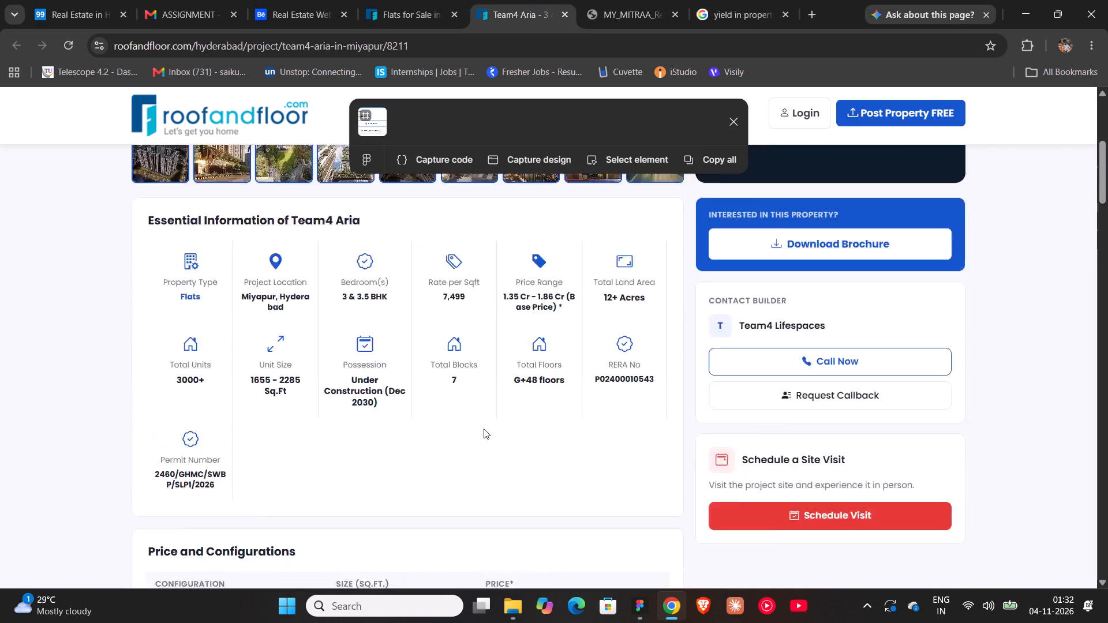
left_click(628, 592)
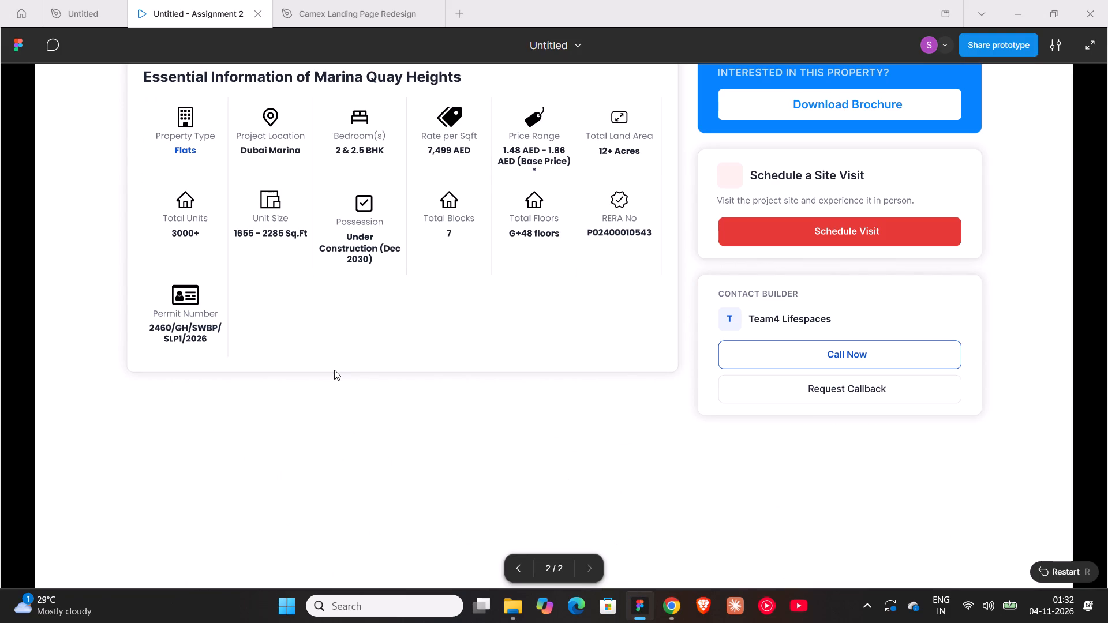
Return to the design file and look over the Desktop - 1 page and the AI property search component above it.
left_click(70, 12)
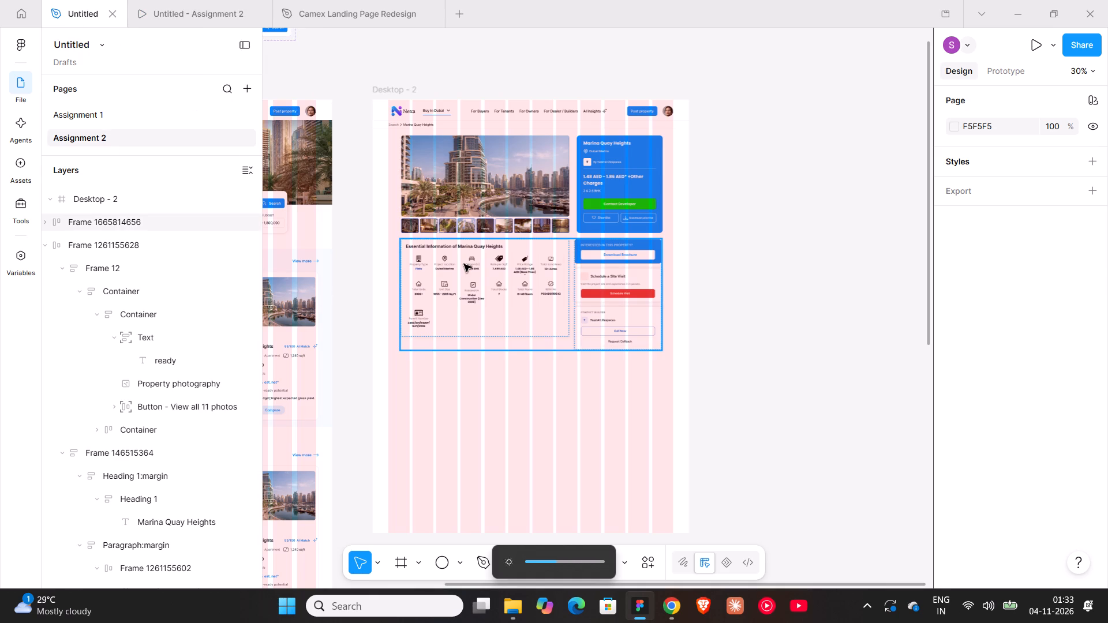
scroll(602, 234, "up", 20, "shift")
scroll(602, 234, "up", 7, "shift")
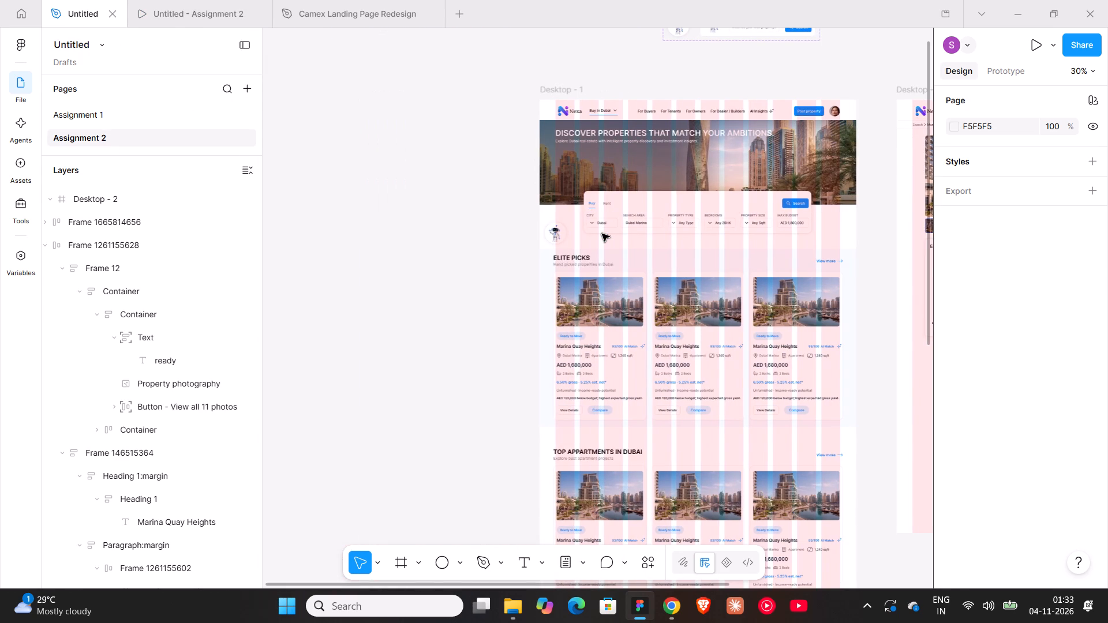
scroll(602, 234, "down", 5, "shift")
scroll(602, 234, "up", 4)
scroll(520, 177, "up", 7, "ctrl")
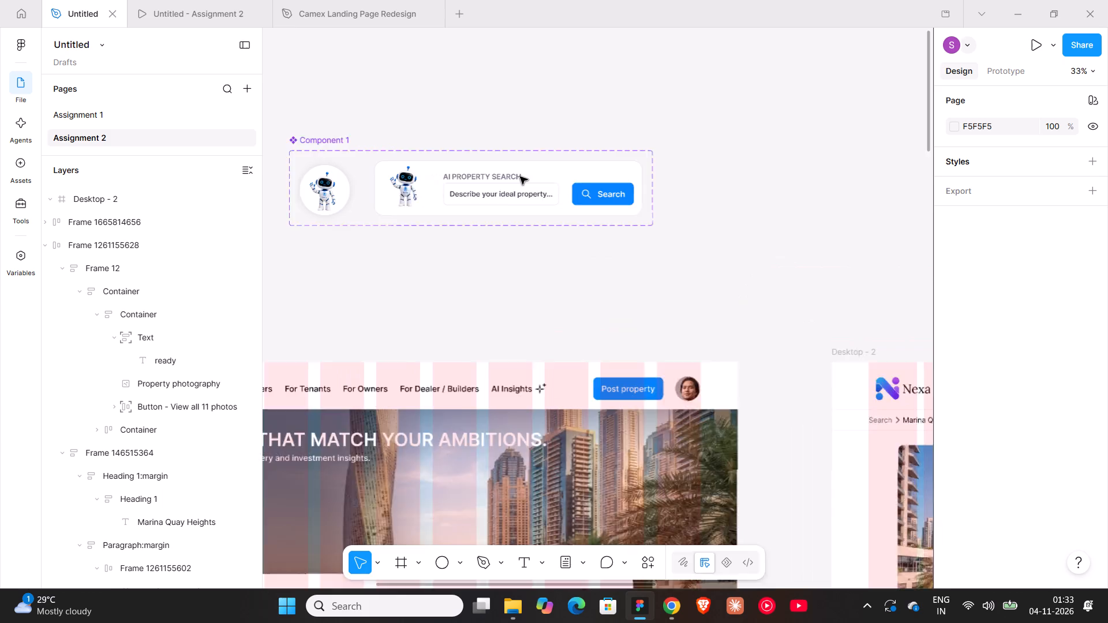
scroll(520, 177, "up", 2, "ctrl")
scroll(472, 185, "down", 12, "ctrl")
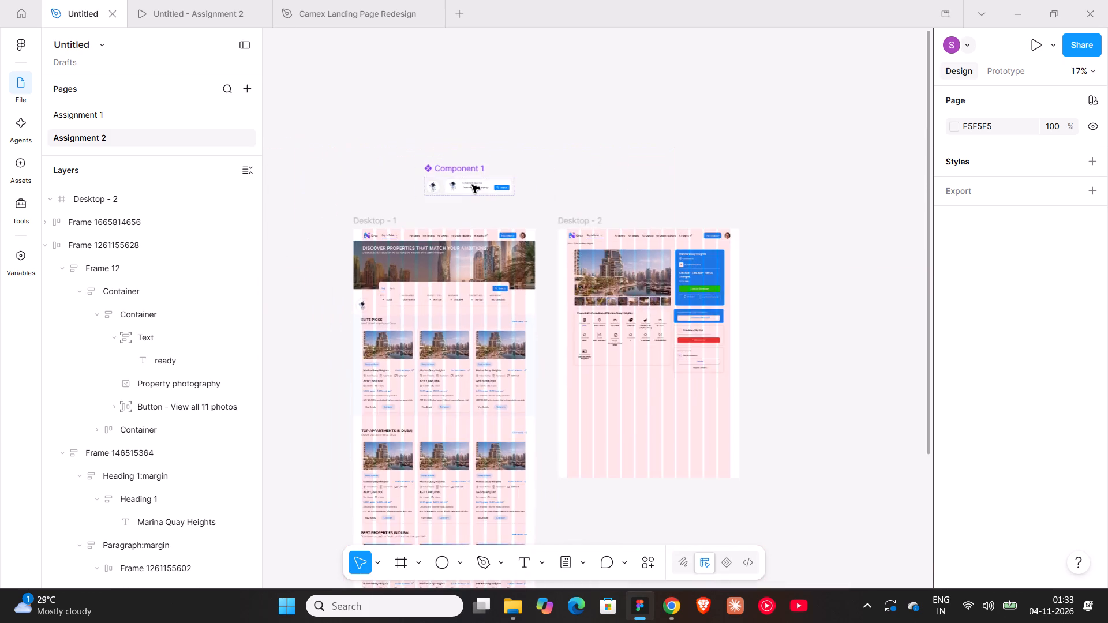
Place a copy of Component 1's round robot variant on the Desktop - 2 page, below the Essential Information card.
scroll(472, 185, "down", 6, "ctrl")
scroll(472, 185, "down", 3)
scroll(516, 193, "down", 4, "shift")
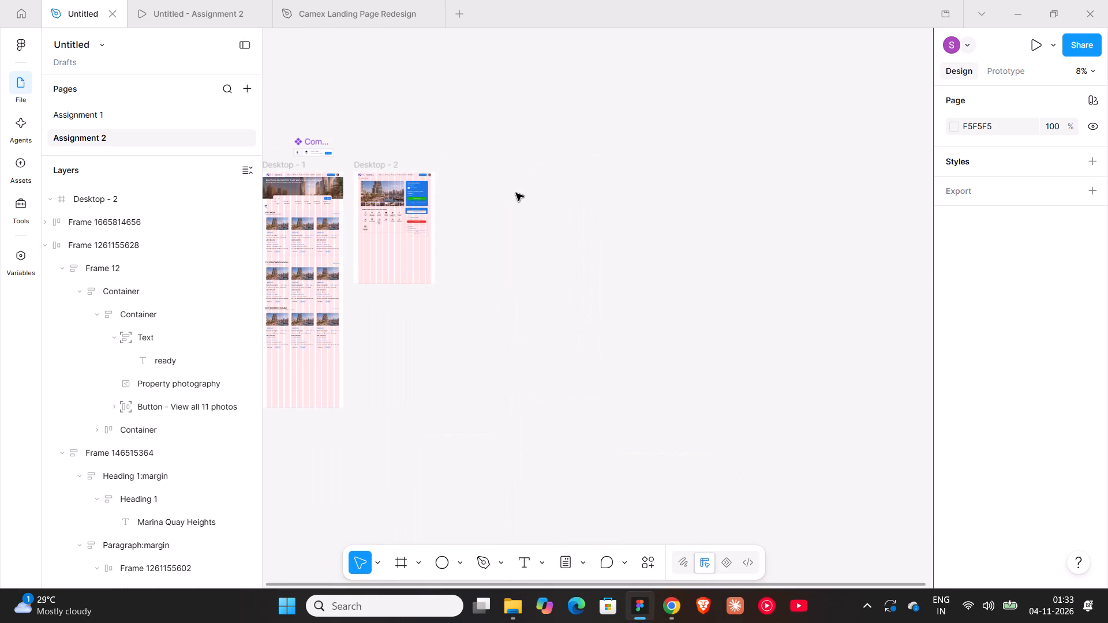
scroll(516, 193, "up", 4, "shift")
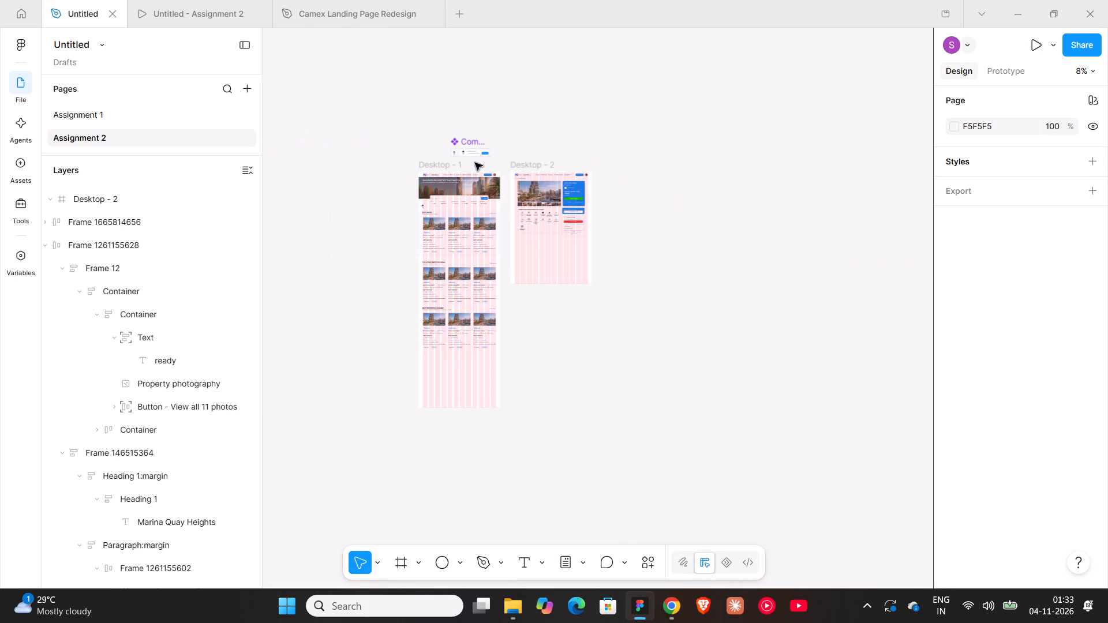
scroll(460, 152, "up", 9, "ctrl")
left_click(448, 152)
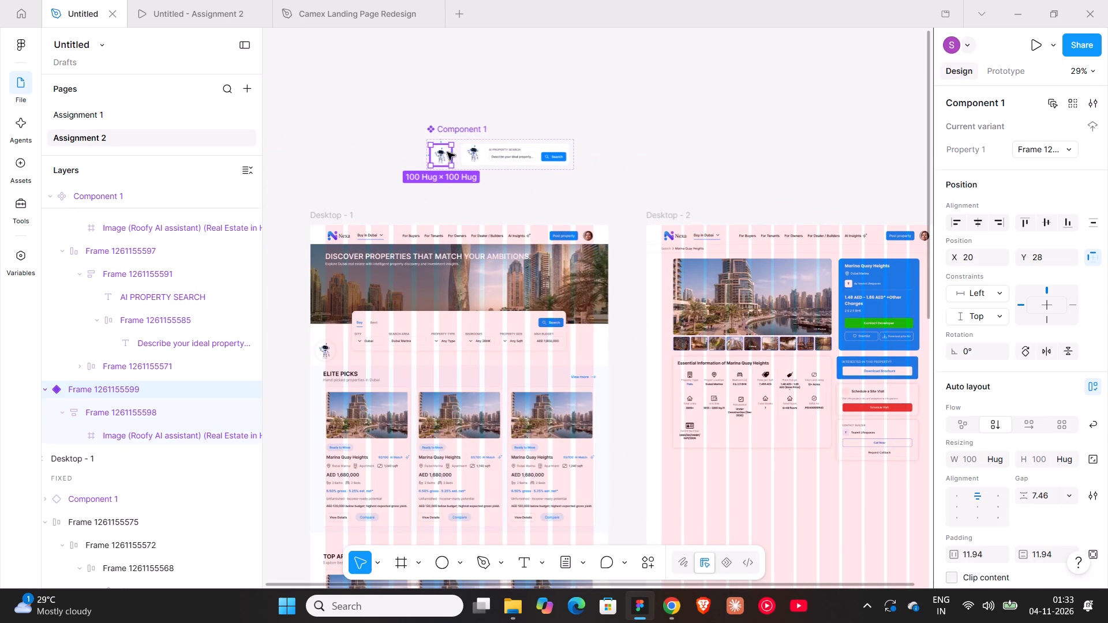
left_click_drag(446, 152, 671, 500, "alt")
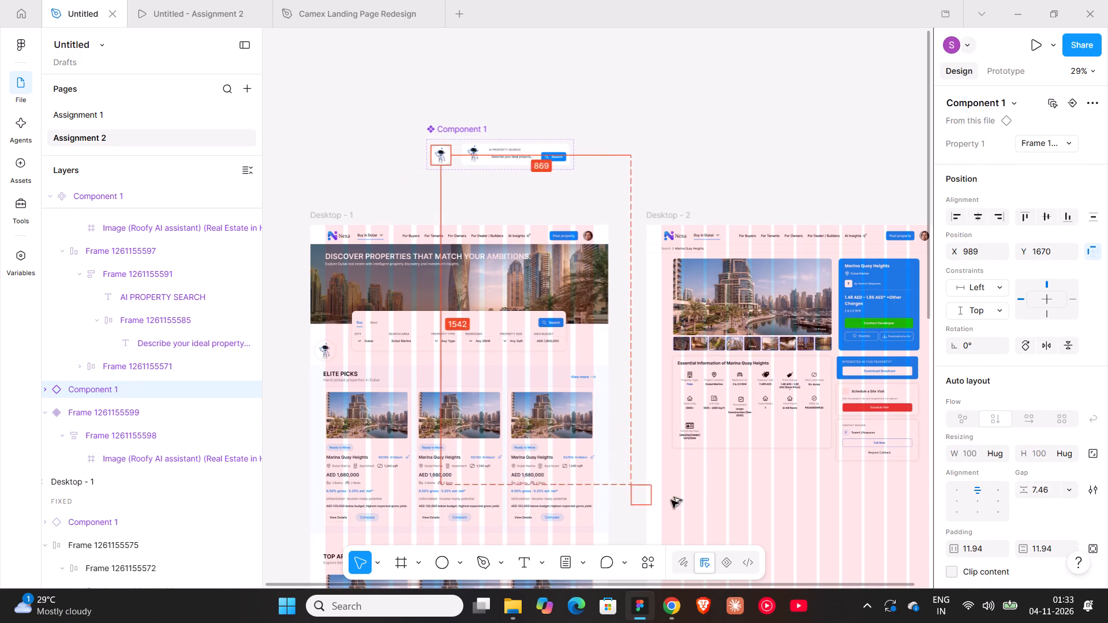
left_click_drag(671, 500, 713, 478, "alt")
scroll(713, 478, "down", 3)
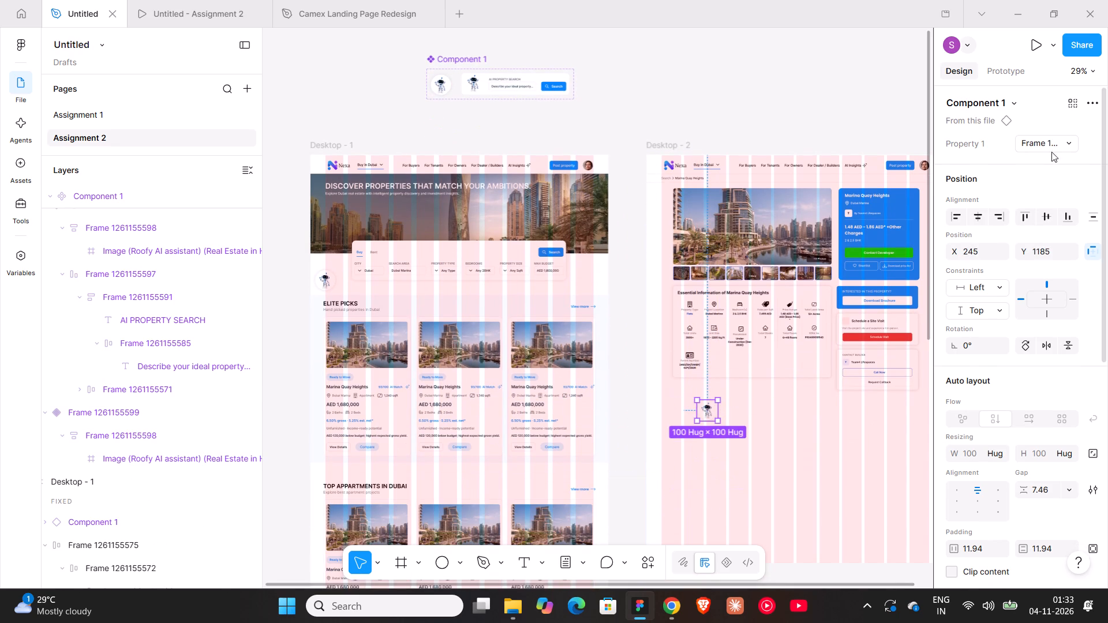
Detach the copied robot instance from its component.
left_click(1086, 99)
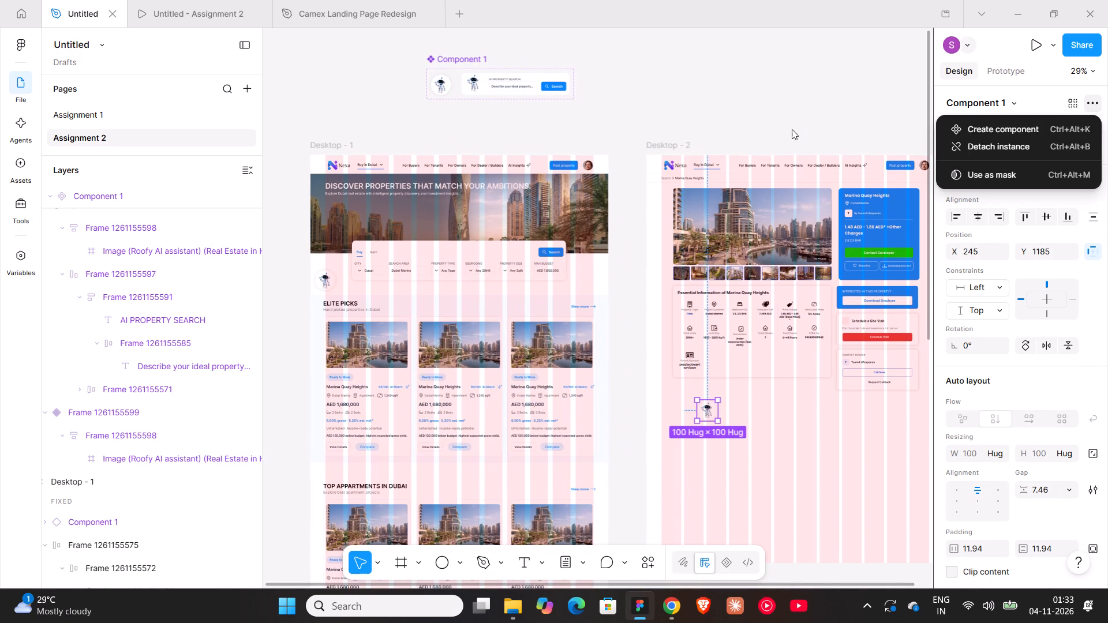
left_click(986, 142)
Move the robot avatar closer beneath the Essential Information card, to about X 169, Y 1112.
scroll(644, 369, "down", 3)
scroll(705, 364, "up", 10, "ctrl")
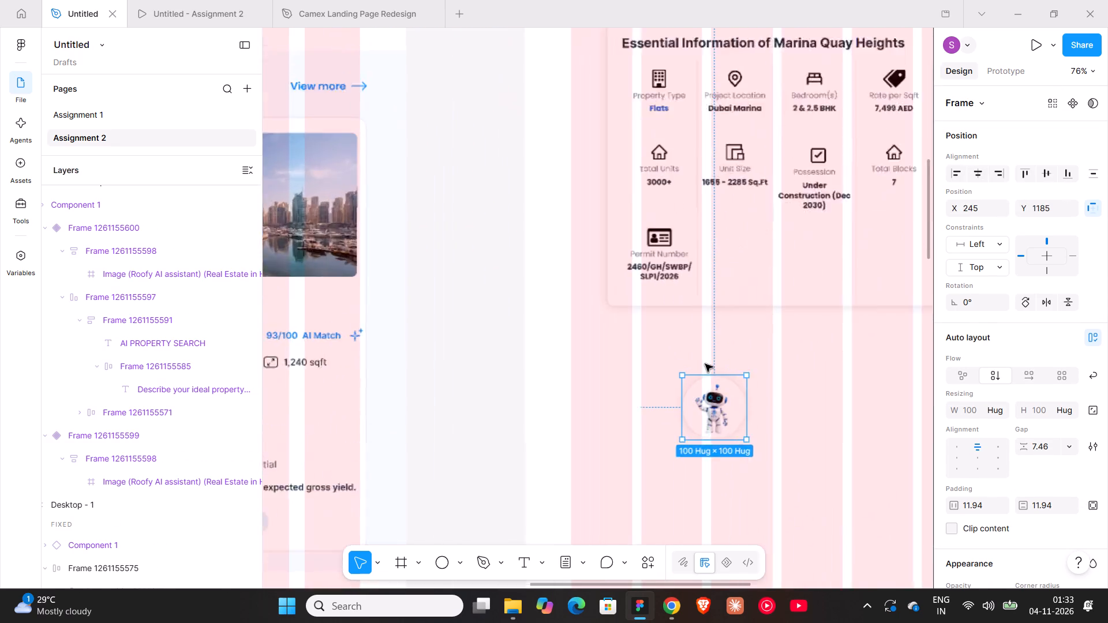
scroll(705, 364, "down", 3, "shift")
scroll(673, 357, "down", 3)
left_click_drag(649, 374, 619, 349)
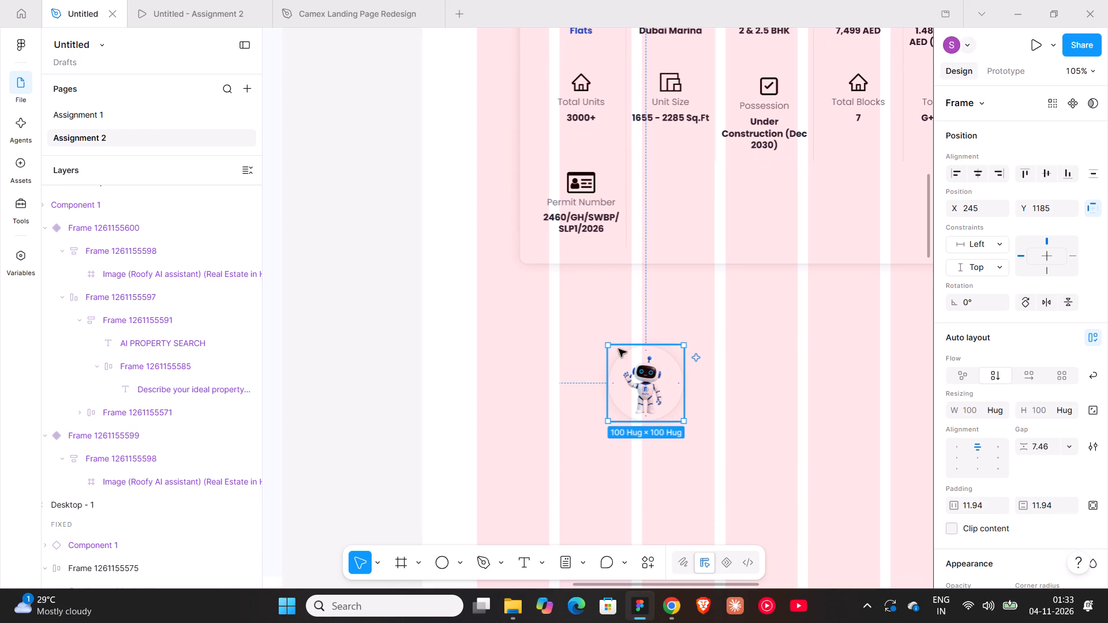
left_click_drag(619, 349, 590, 318)
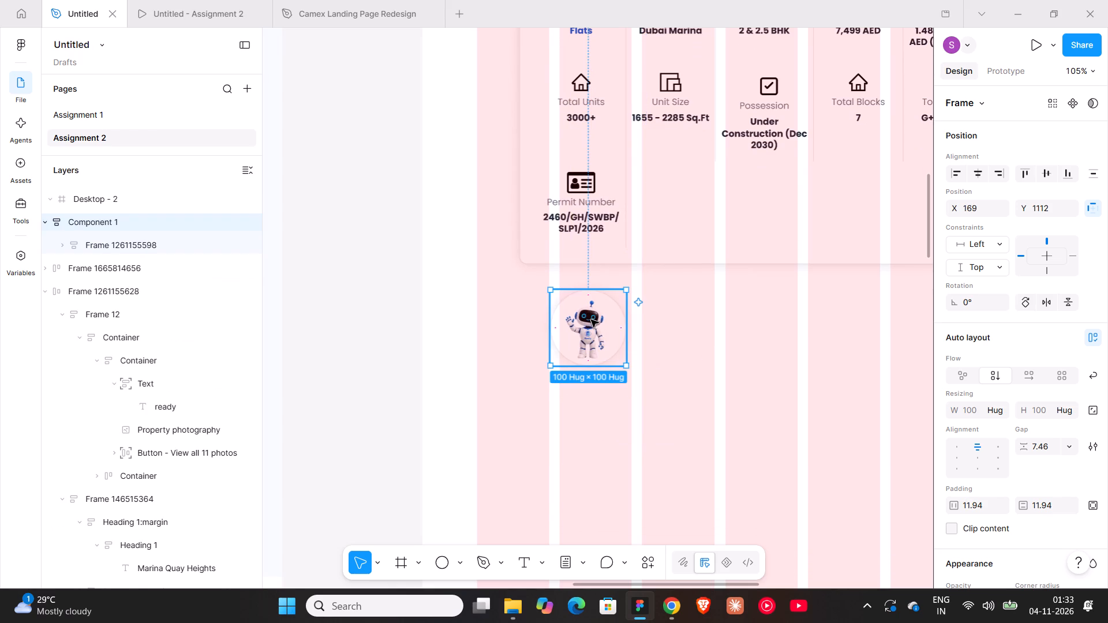
Scale the robot avatar proportionally to a width of 50.
key("k")
left_click(965, 450)
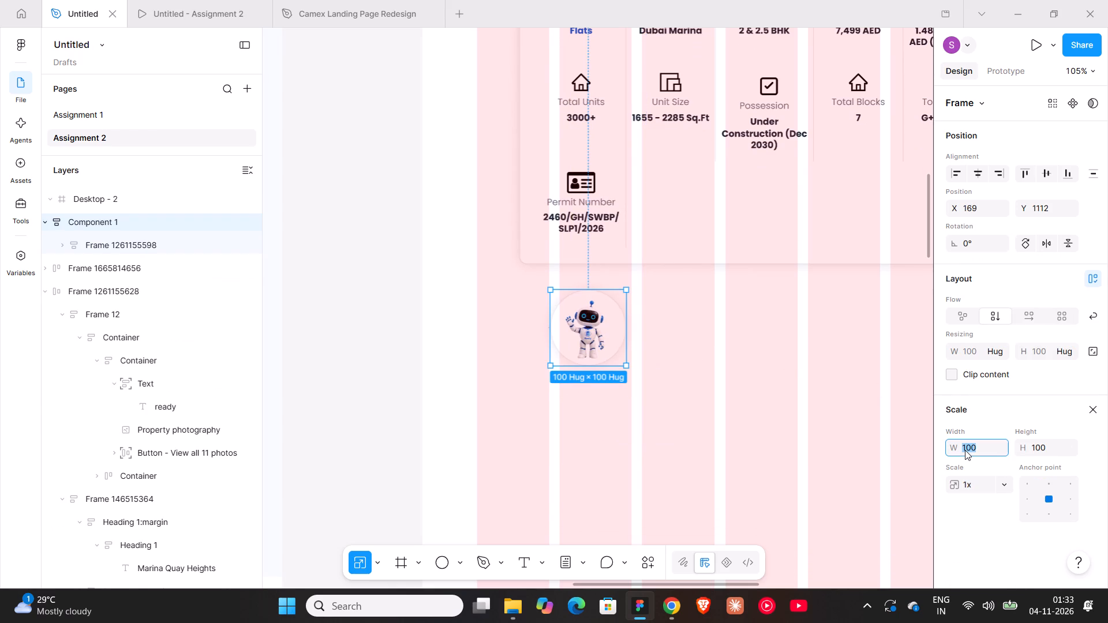
type("50")
key("Return")
key("grave")
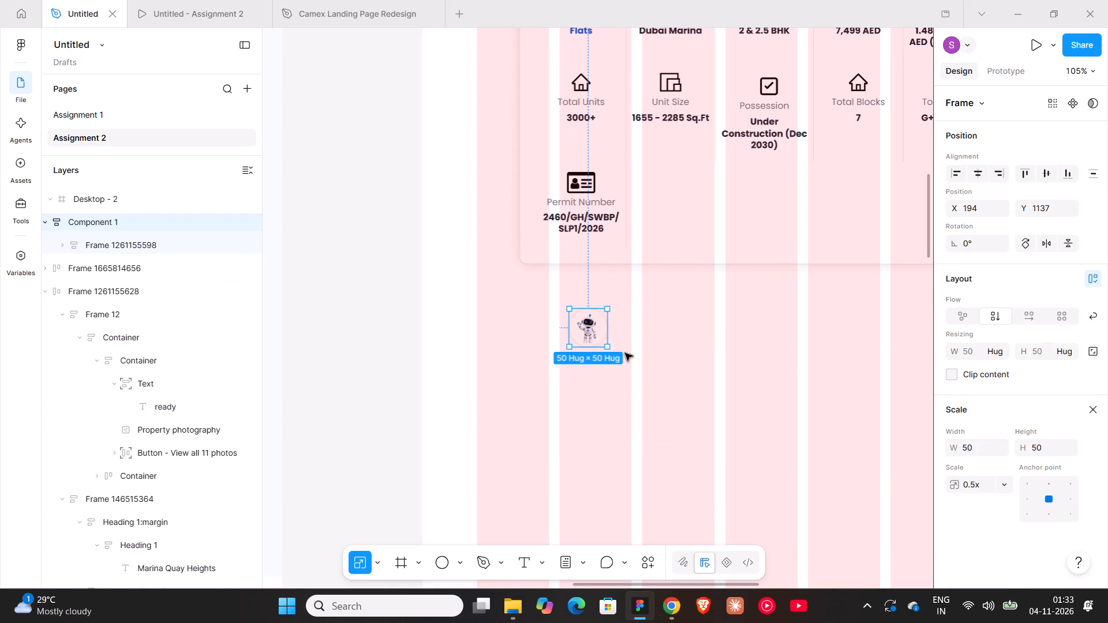
key("Escape")
left_click(682, 356)
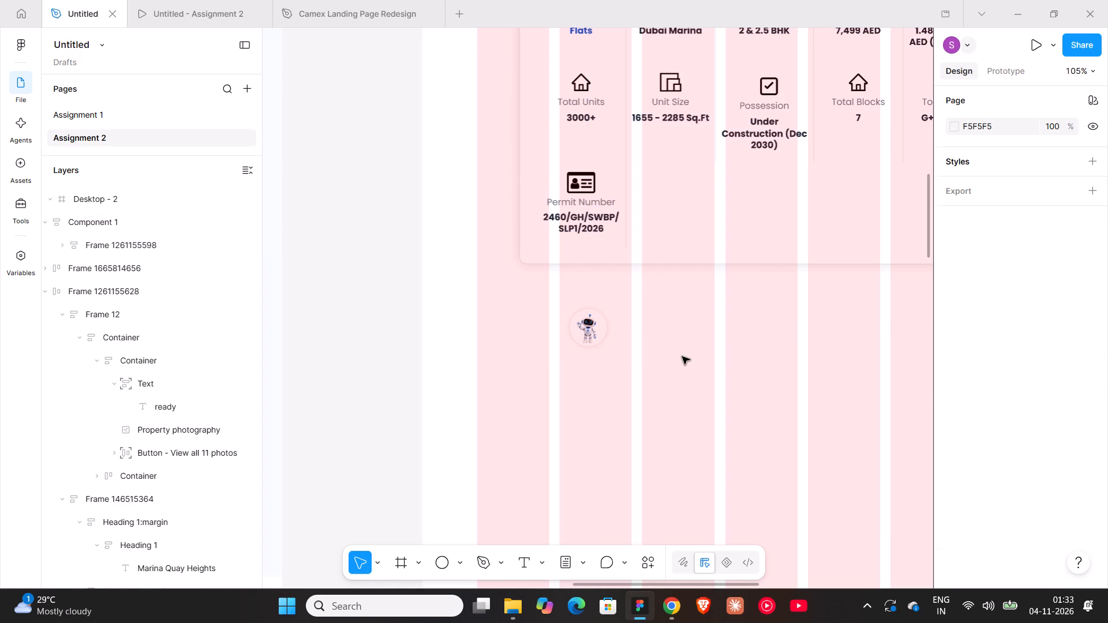
Start a text layer beside the robot avatar, containing just the letter t.
scroll(682, 356, "down", 4, "shift")
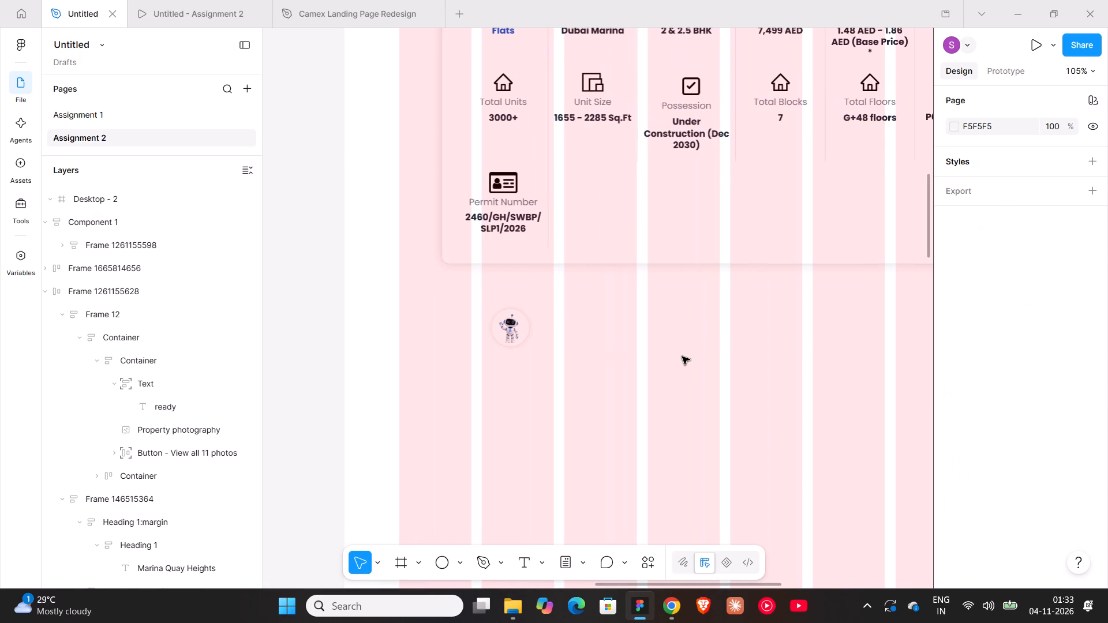
key("t")
left_click(601, 342)
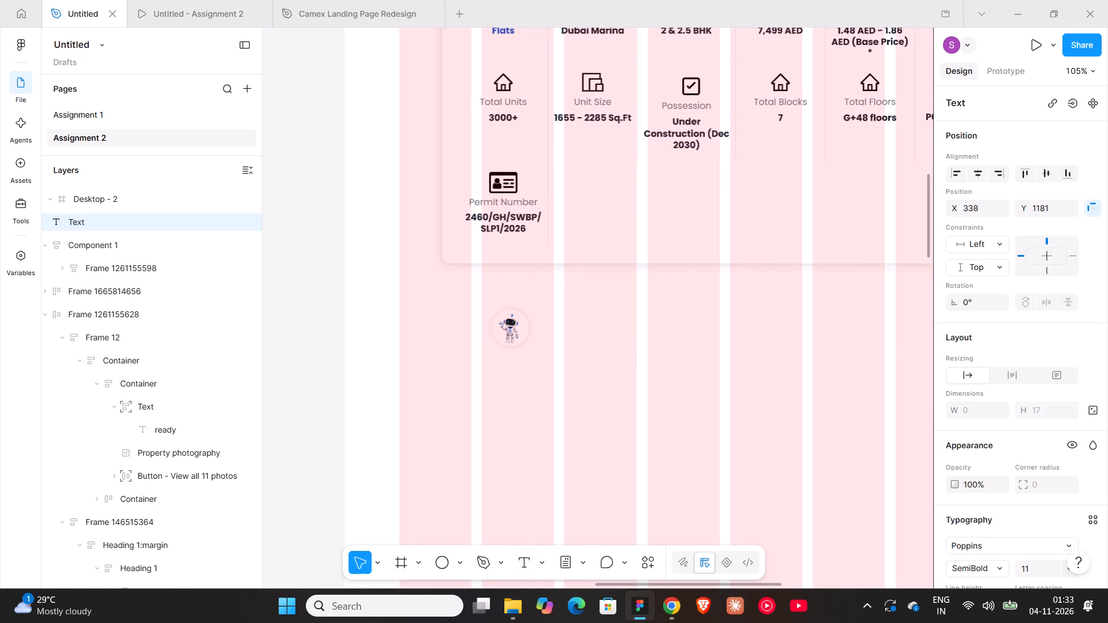
key("t")
type("his")
key("space")
key("BackSpace")
key("BackSpace")
key("BackSpace")
key("BackSpace")
key("BackSpace")
key("BackSpace")
key("t")
Remove the forced letter case from the new text so it displays as typed.
left_click(616, 348)
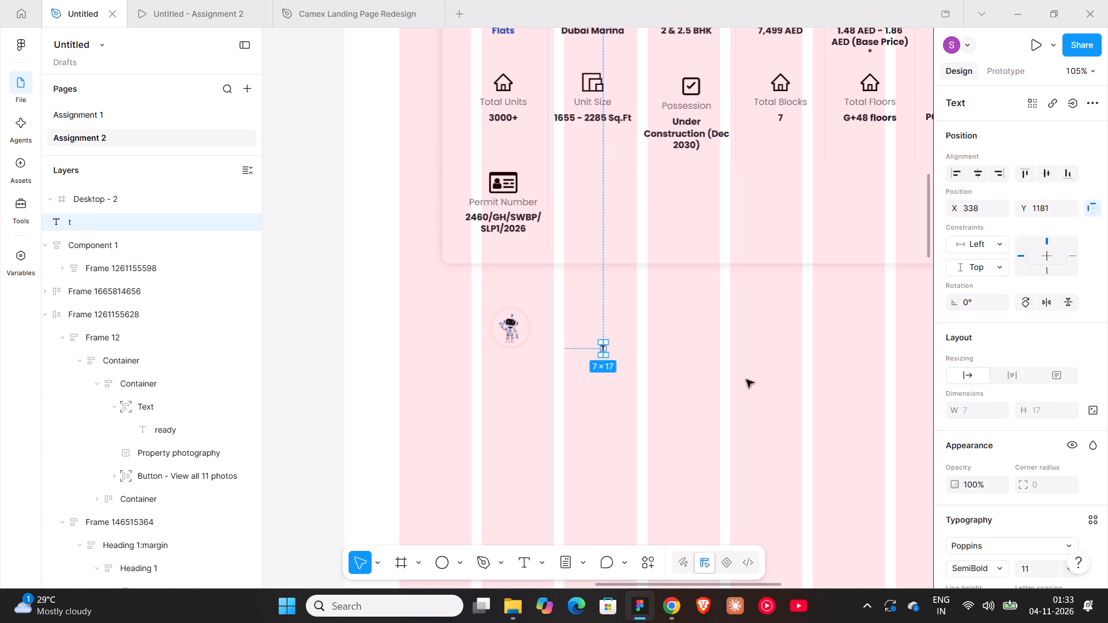
scroll(998, 537, "down", 2)
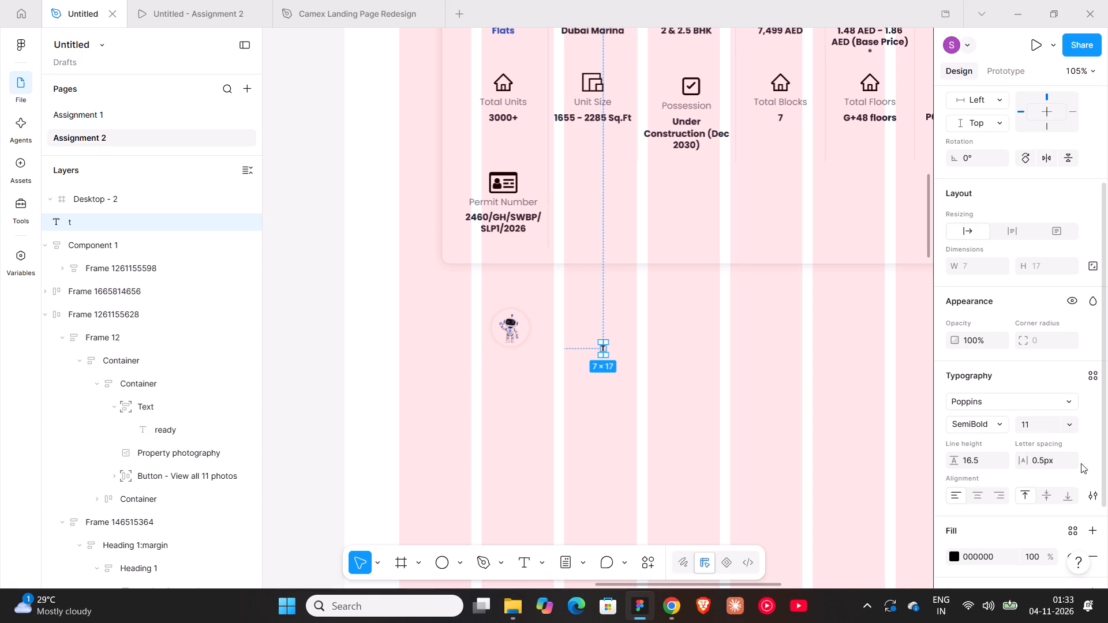
left_click(1095, 491)
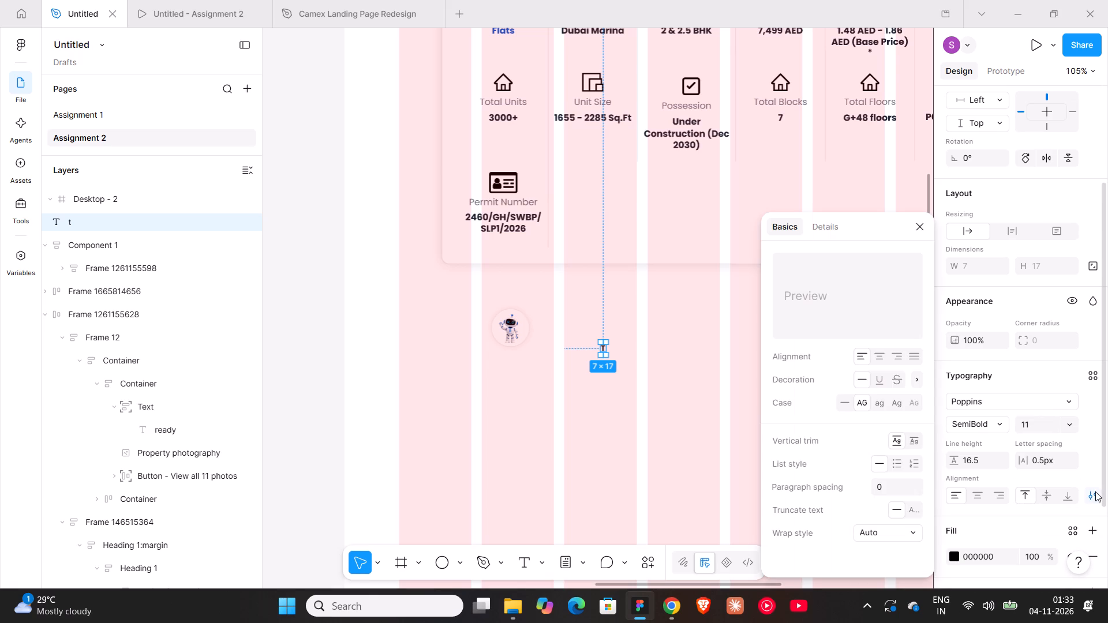
left_click(847, 405)
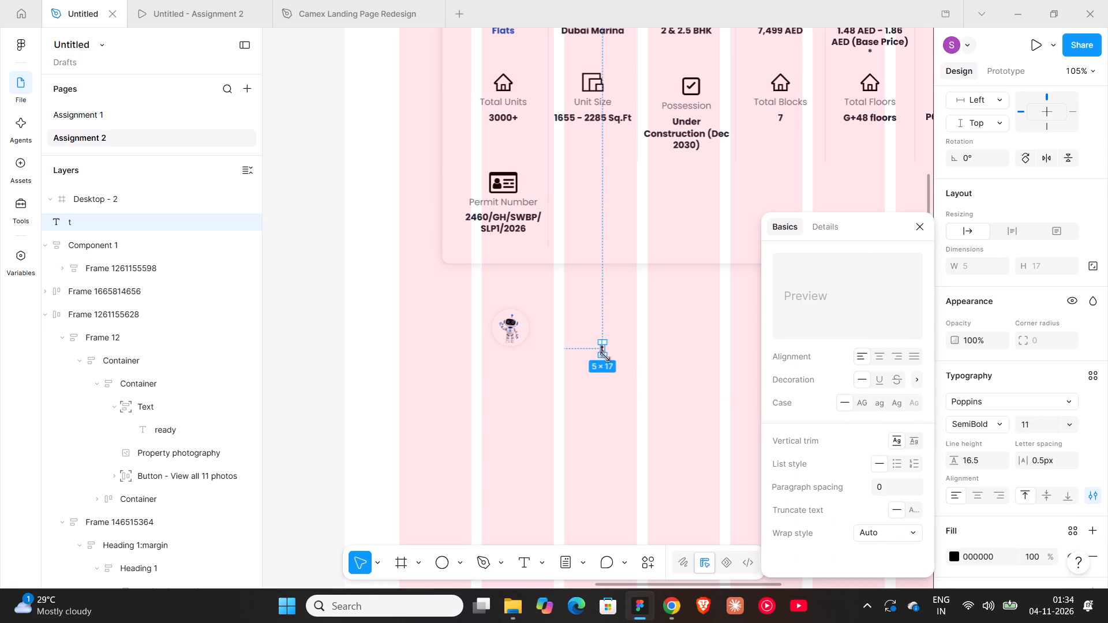
Replace the single letter with the sentence "This Property is Best Match for you around".
double_click(599, 351)
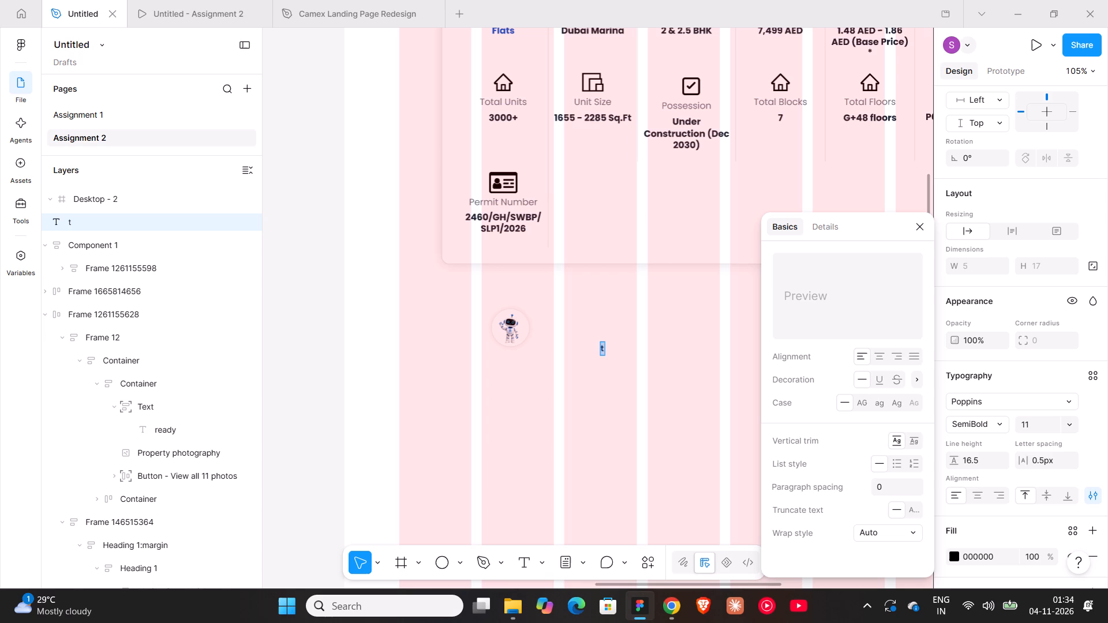
type("Th")
type("is")
key("space")
type("Prop")
type("erty is Best Match for")
key("space")
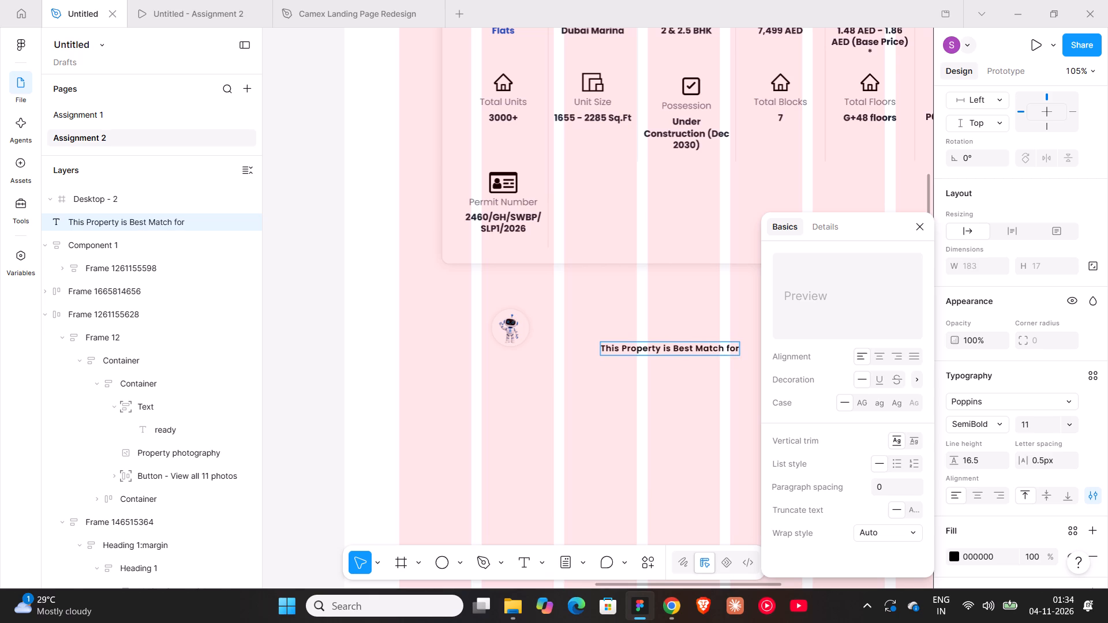
type("yi")
scroll(593, 360, "down", 4, "shift")
key("BackSpace")
type("ou")
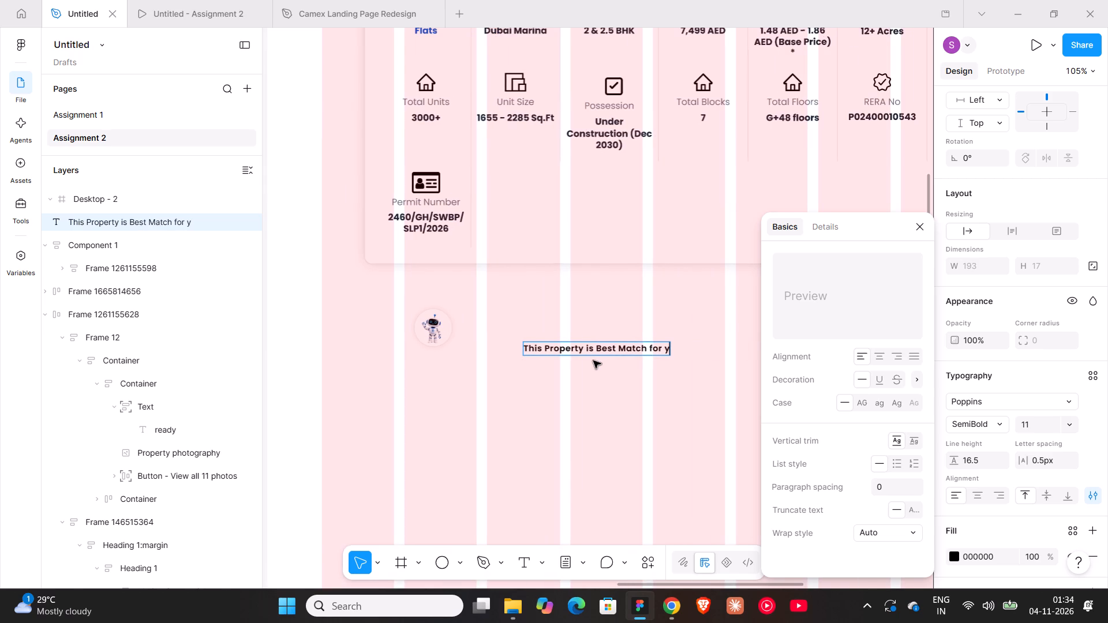
key("space")
type("arounf")
key("space")
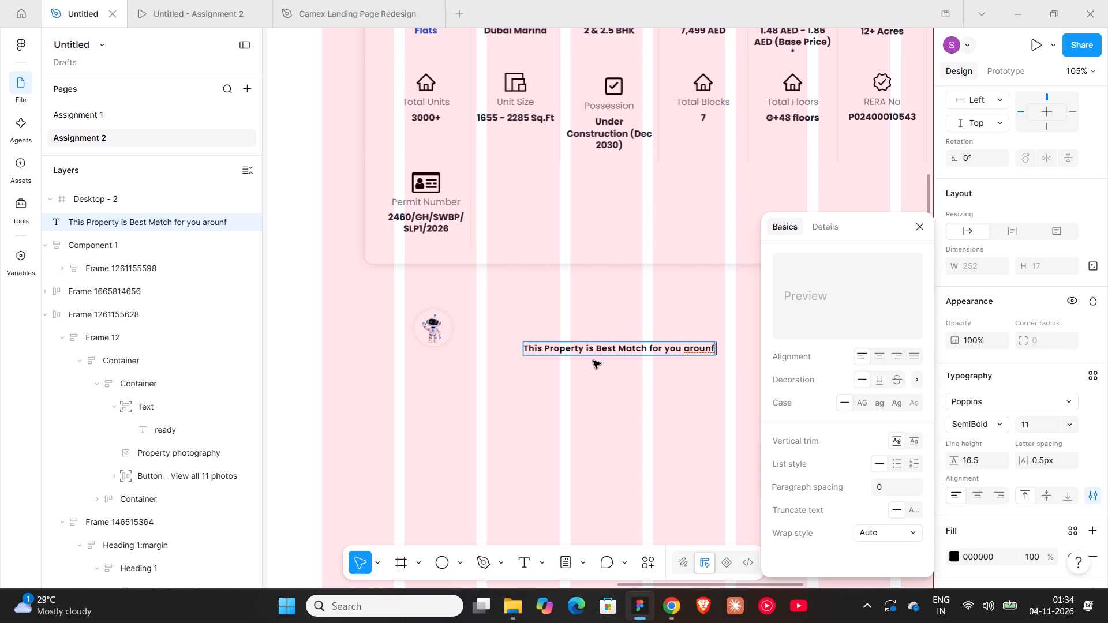
key("BackSpace")
key("BackSpace")
type("d")
key("space")
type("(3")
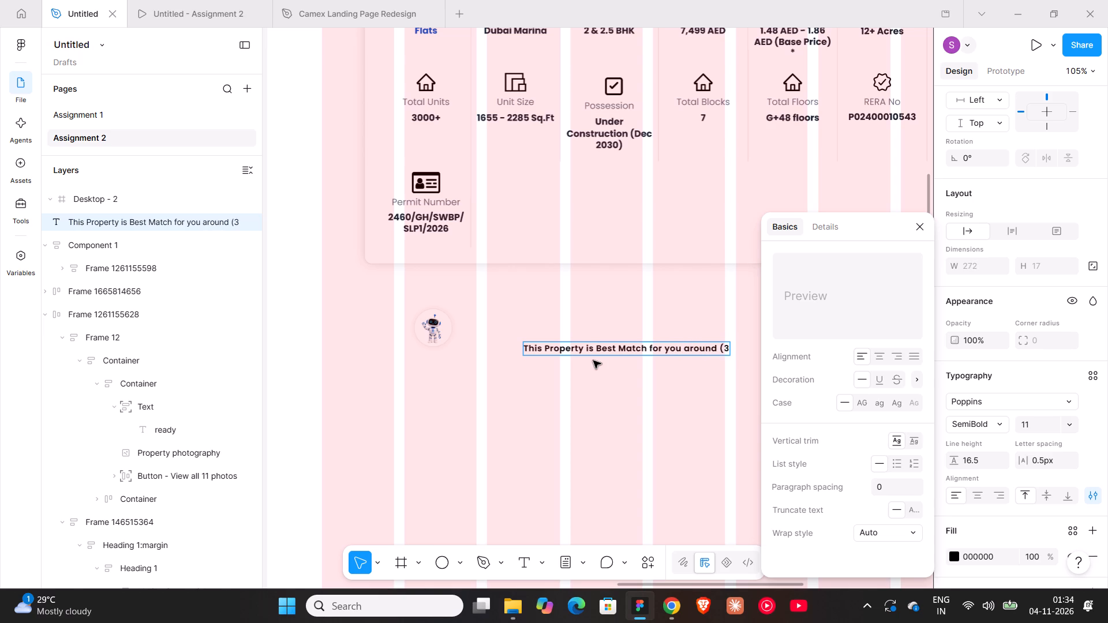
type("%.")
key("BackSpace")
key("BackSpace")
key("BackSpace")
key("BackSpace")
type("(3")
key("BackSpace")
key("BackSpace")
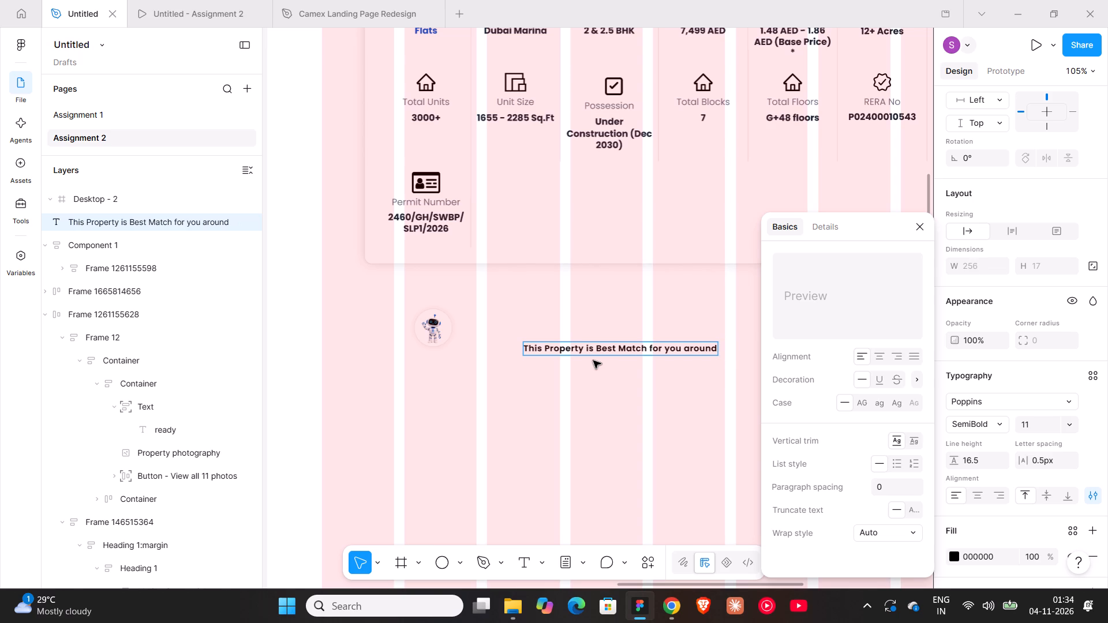
Extend the match sentence beside the robot avatar with "93% with 6.5% yield".
type("93")
key("shift+percent")
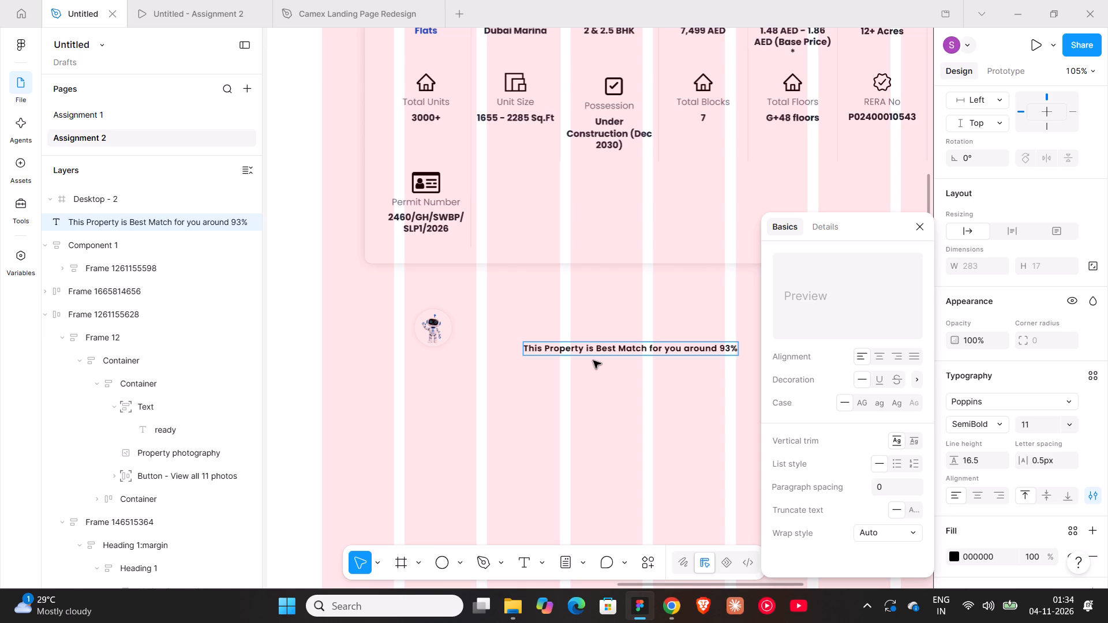
key("space")
type("with")
key("space")
key("6")
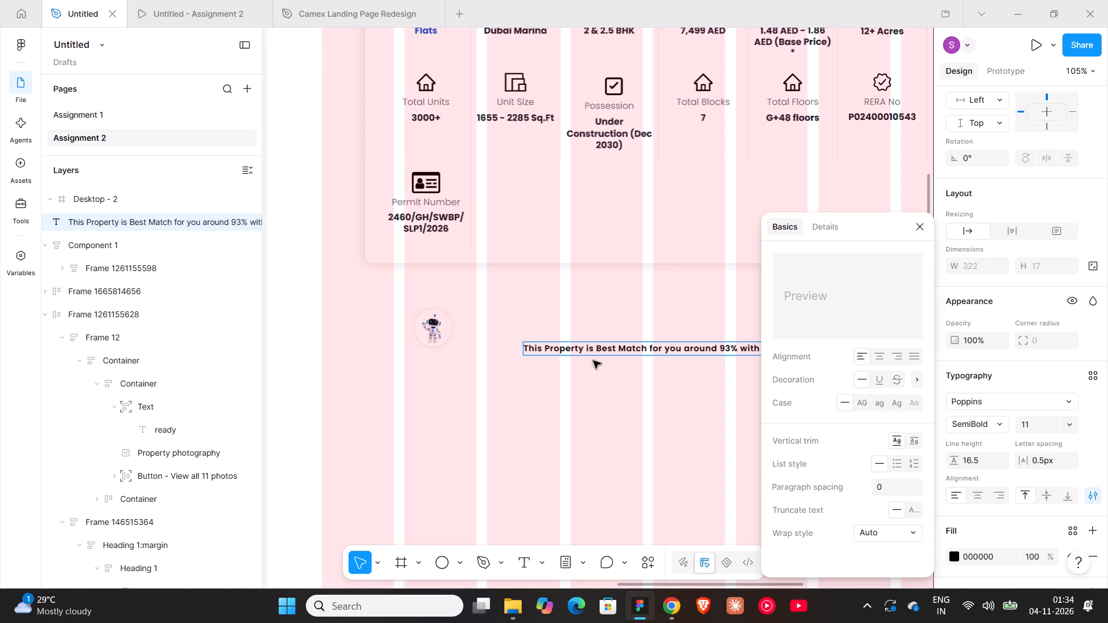
type(".5")
scroll(593, 361, "down", 5, "ctrl")
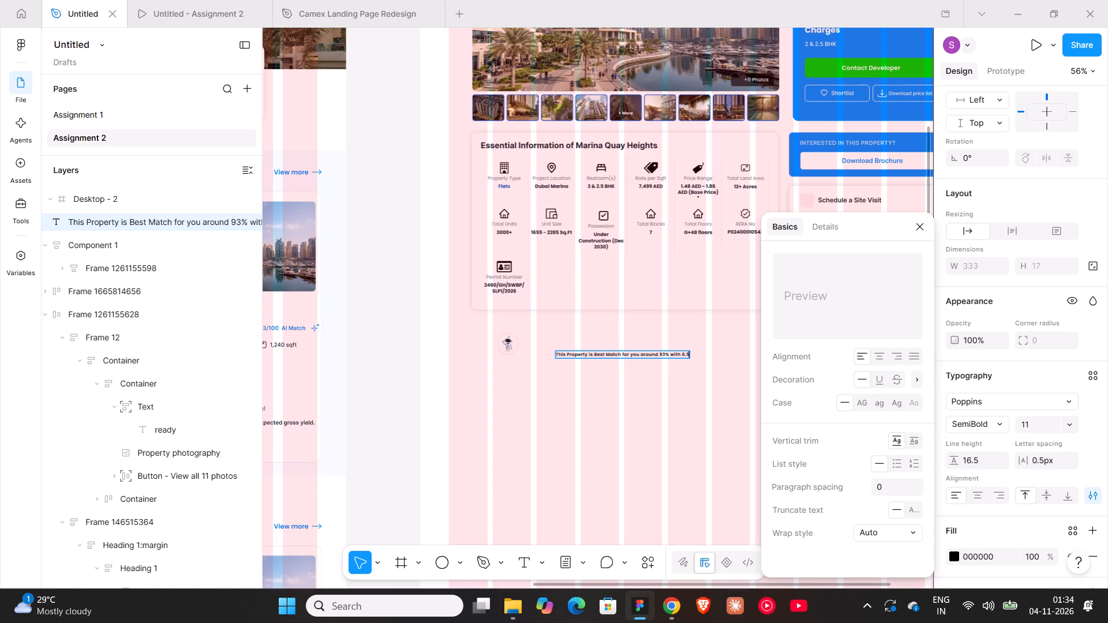
type("% yeild")
key("BackSpace")
key("BackSpace")
key("BackSpace")
key("BackSpace")
type("ield")
left_click(597, 406)
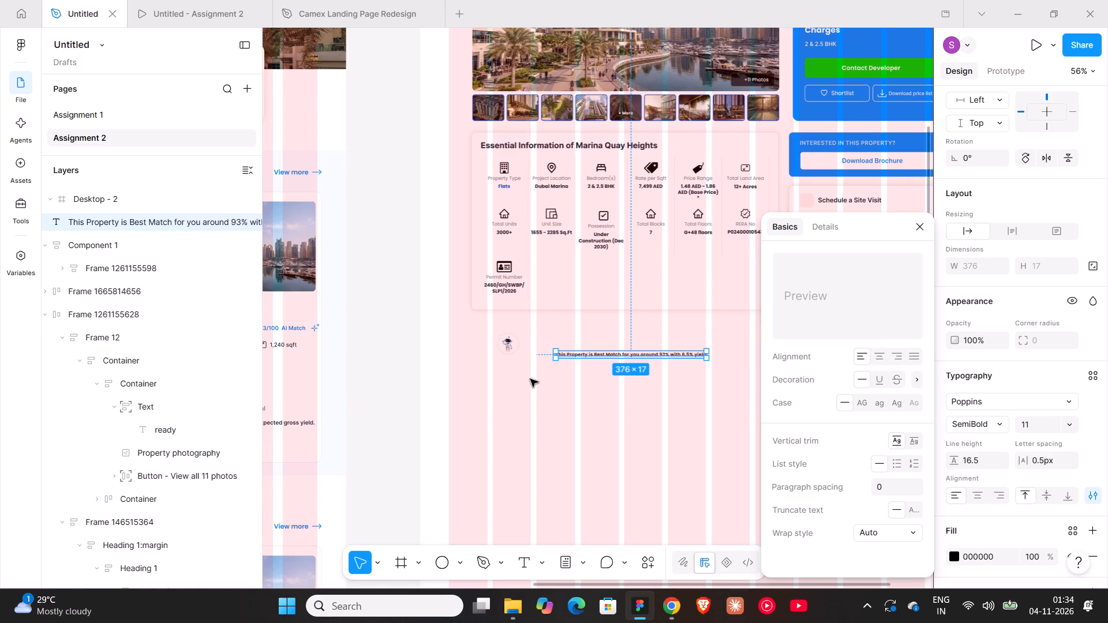
Duplicate the Permit Number cell into the empty grid cell beside it in the Essential Information card.
triple_click(508, 279)
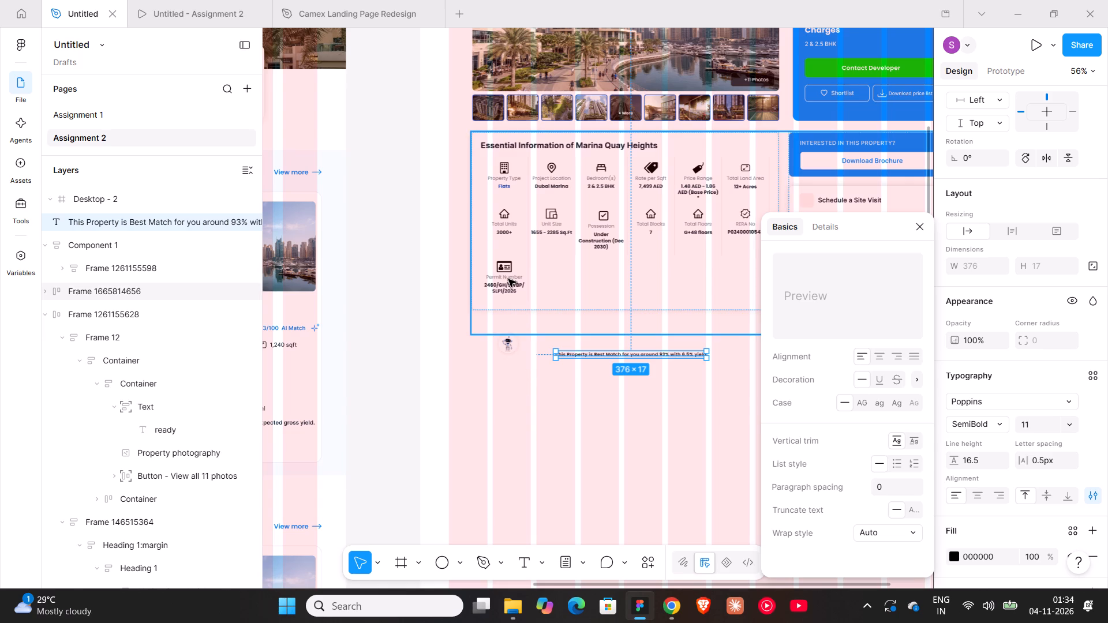
double_click(508, 279)
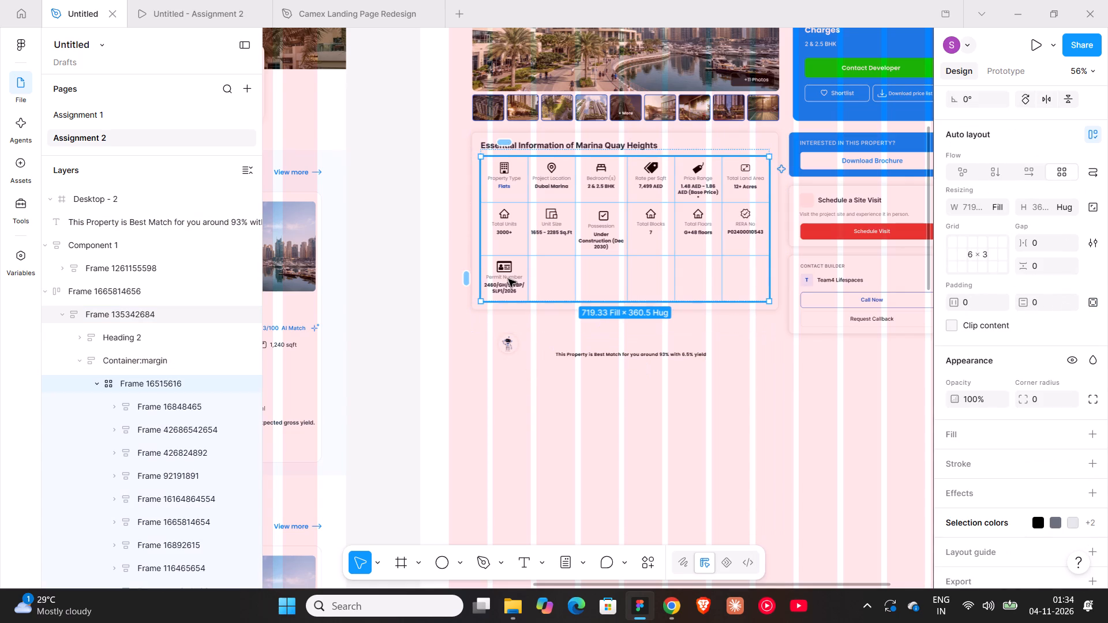
double_click(508, 279)
scroll(508, 279, "down", 2, "shift")
scroll(508, 279, "up", 8, "ctrl")
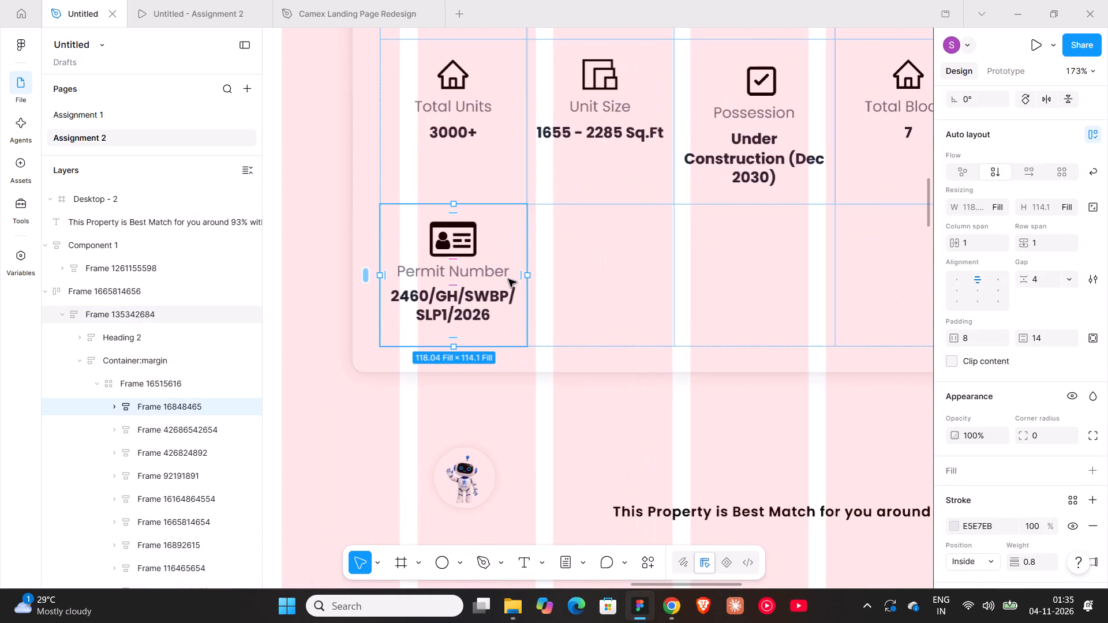
left_click_drag(491, 265, 611, 263, "alt")
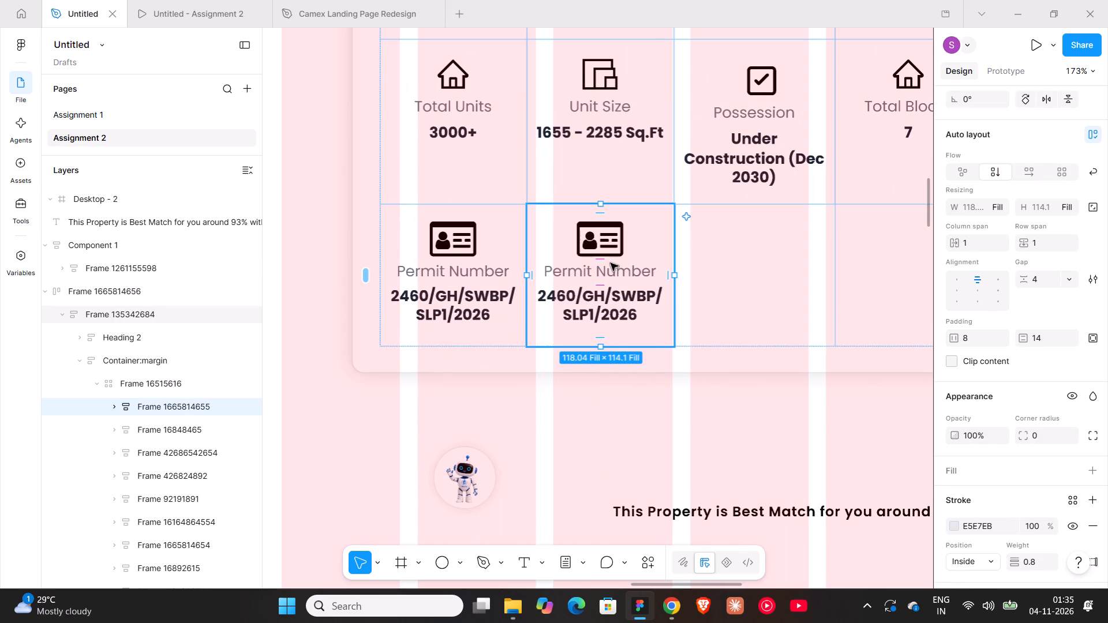
Change the duplicated cell's label to "Min Yeild".
triple_click(615, 274)
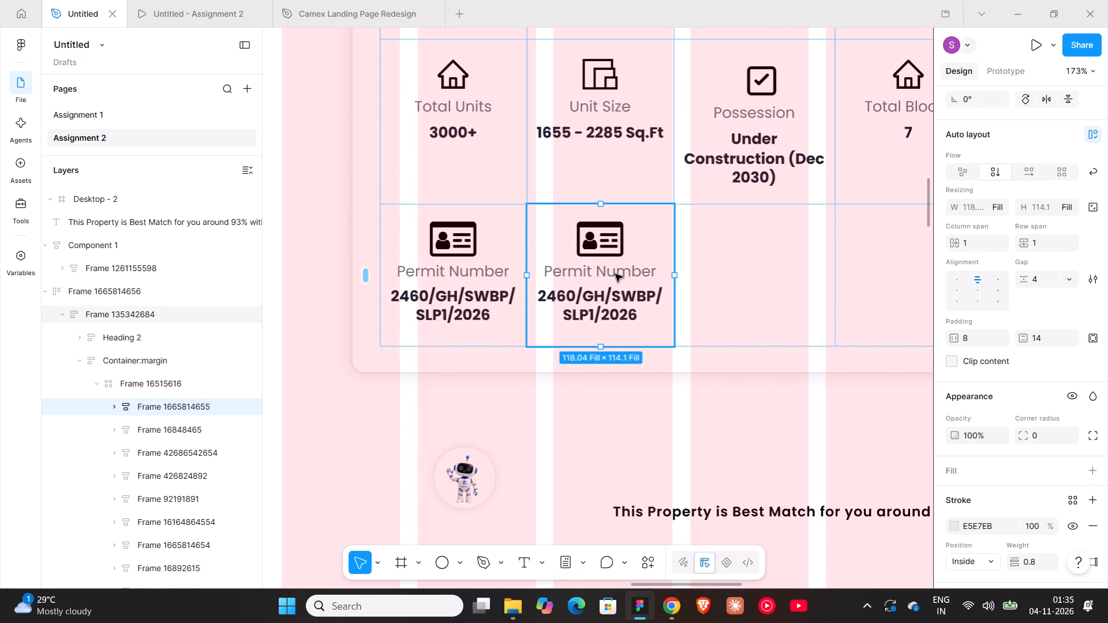
double_click(615, 274)
double_click(615, 274)
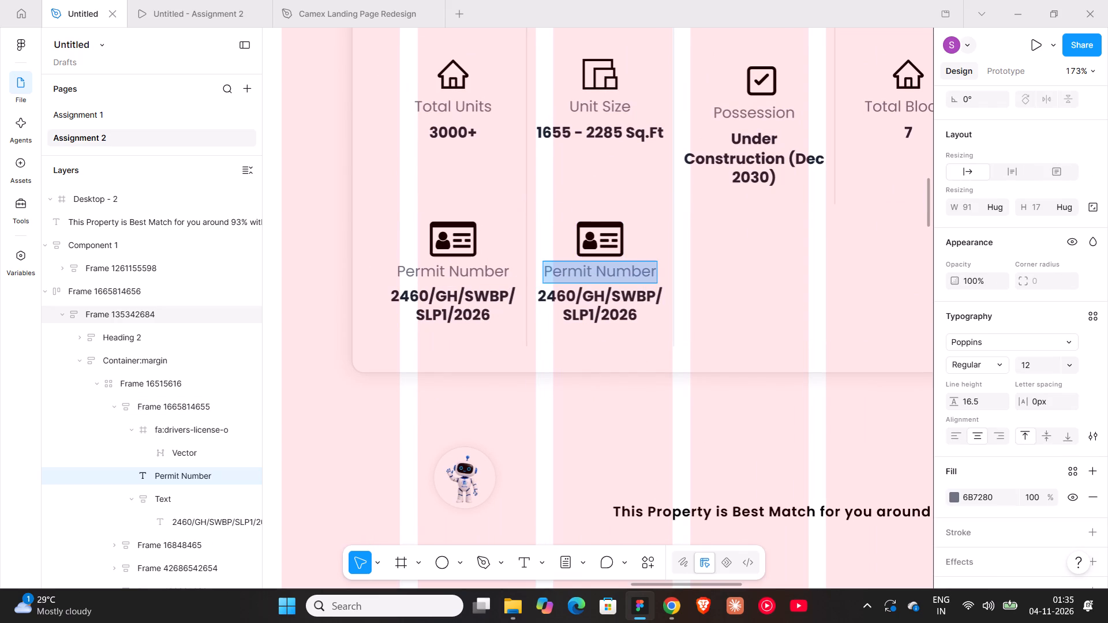
type("Min Yeld")
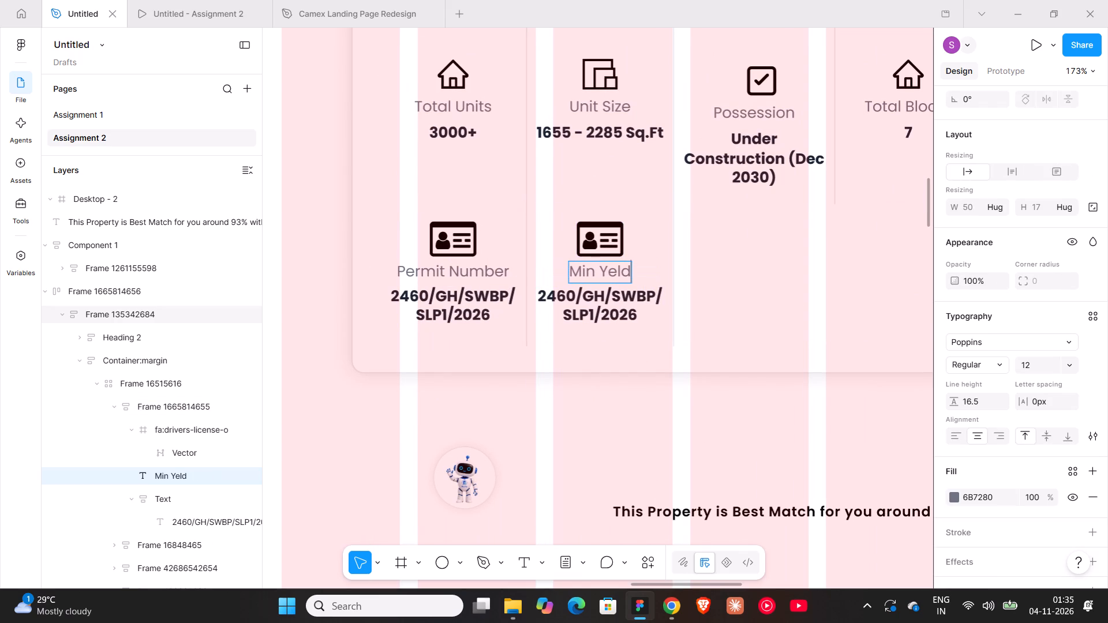
key("BackSpace")
key("BackSpace")
type("ild")
Replace the permit value in the Min Yeild cell with 5%.
triple_click(603, 310)
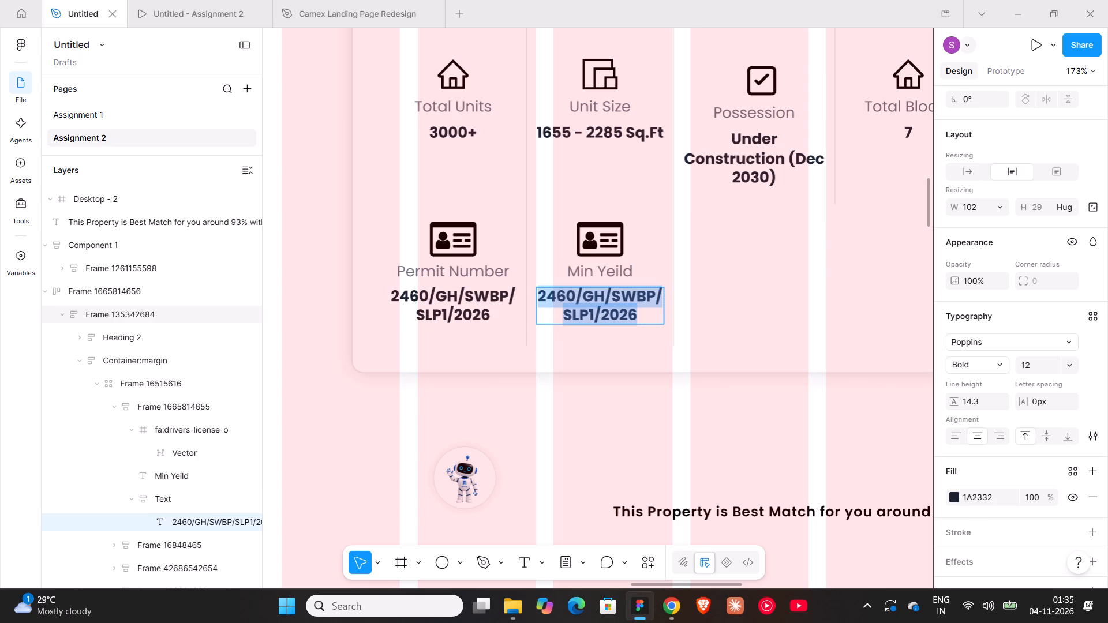
key("5")
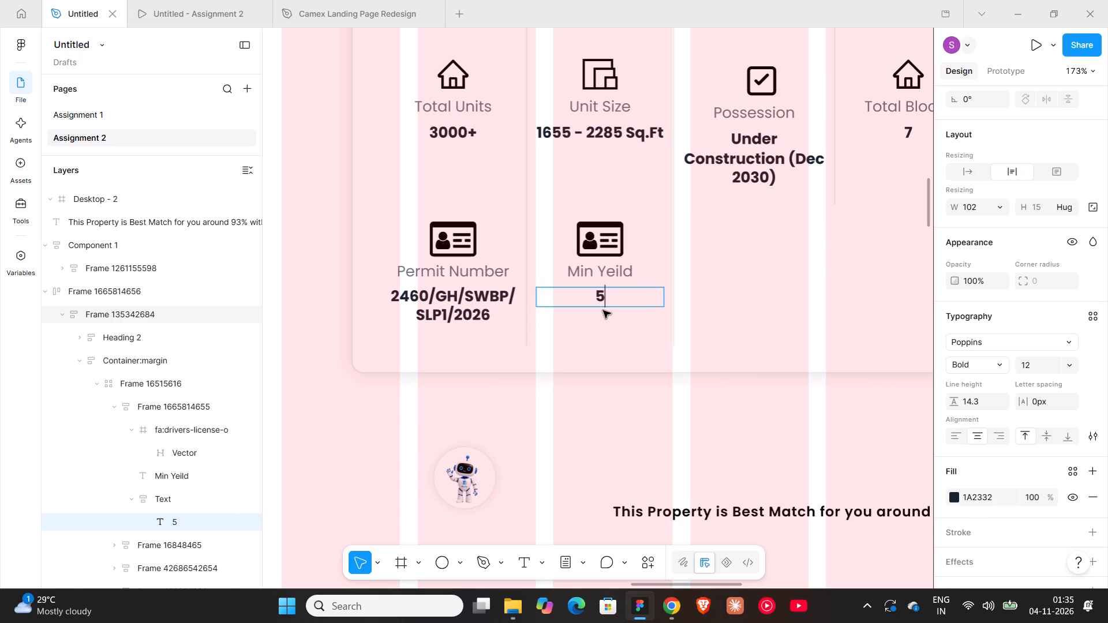
key("shift+percent")
scroll(603, 310, "down", 3, "ctrl")
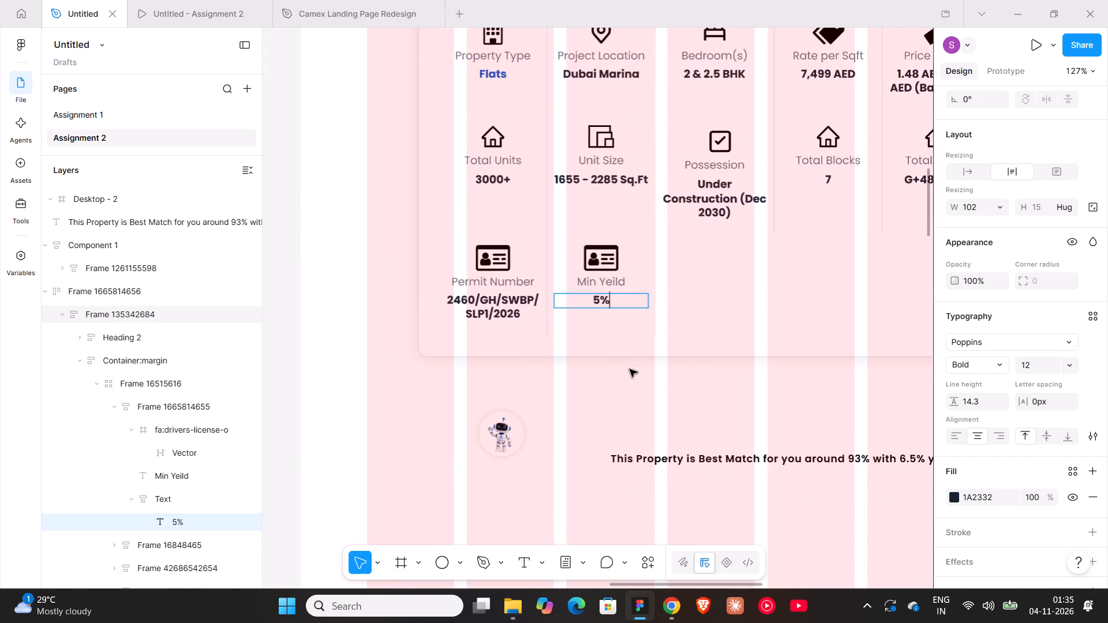
left_click(630, 369)
left_click(630, 369)
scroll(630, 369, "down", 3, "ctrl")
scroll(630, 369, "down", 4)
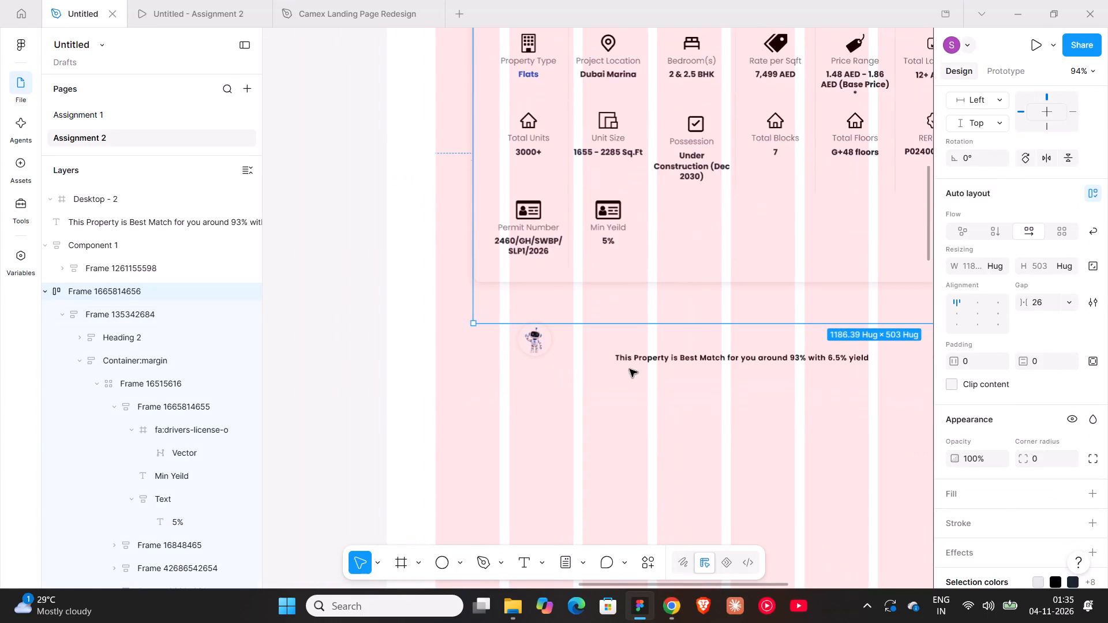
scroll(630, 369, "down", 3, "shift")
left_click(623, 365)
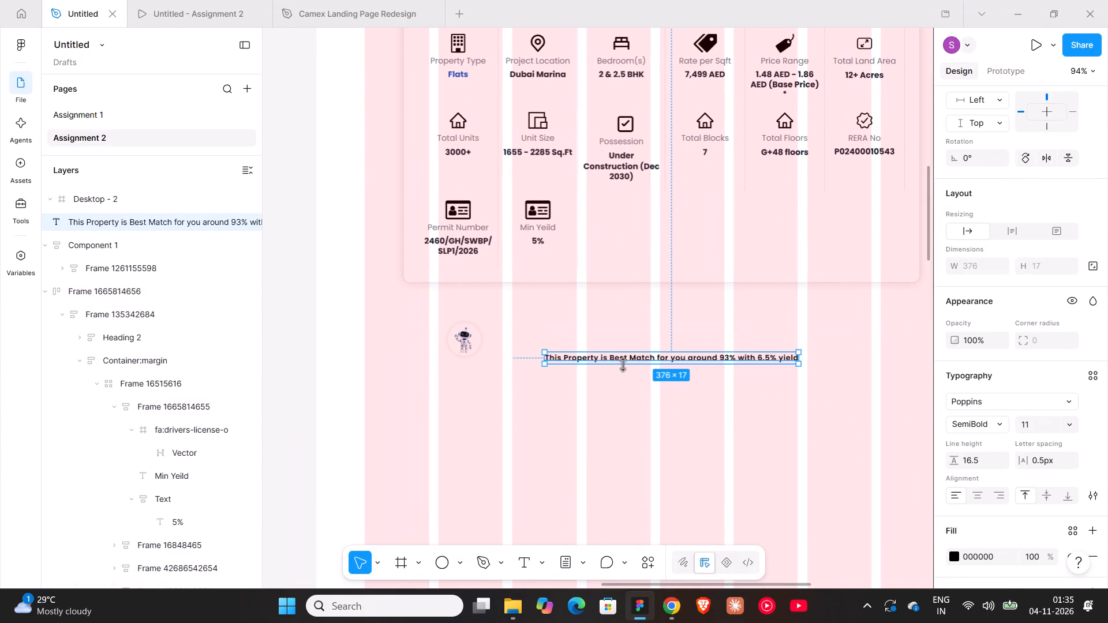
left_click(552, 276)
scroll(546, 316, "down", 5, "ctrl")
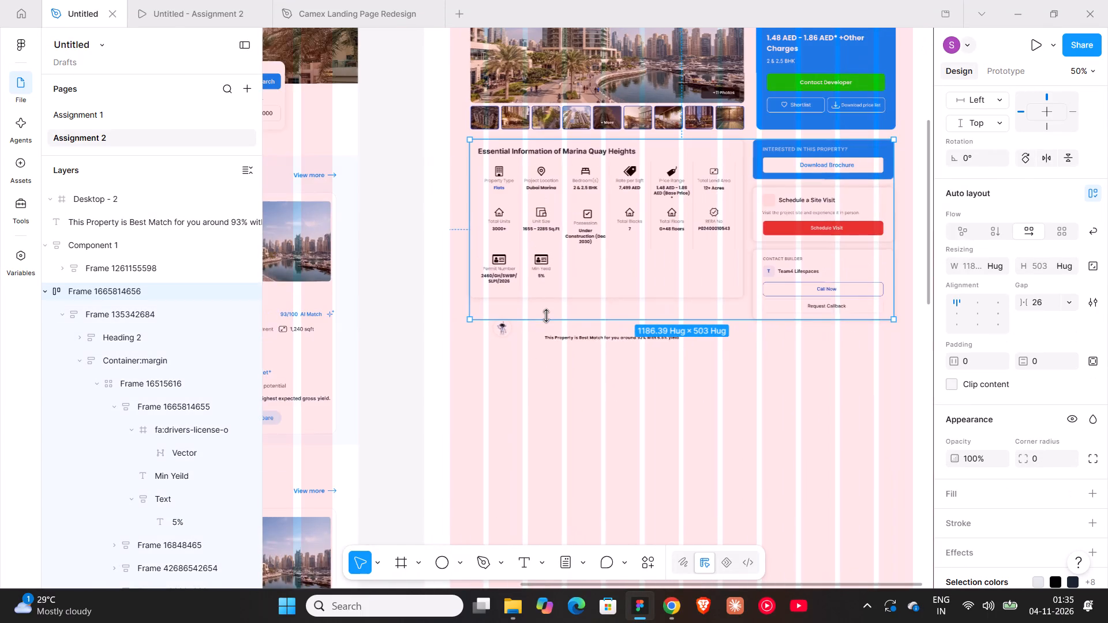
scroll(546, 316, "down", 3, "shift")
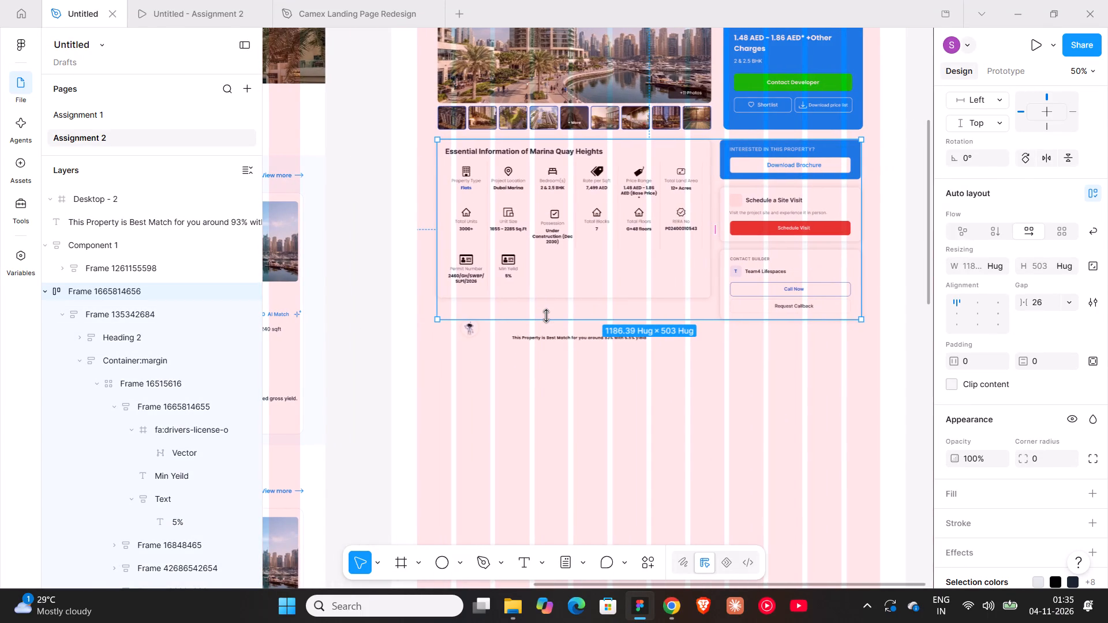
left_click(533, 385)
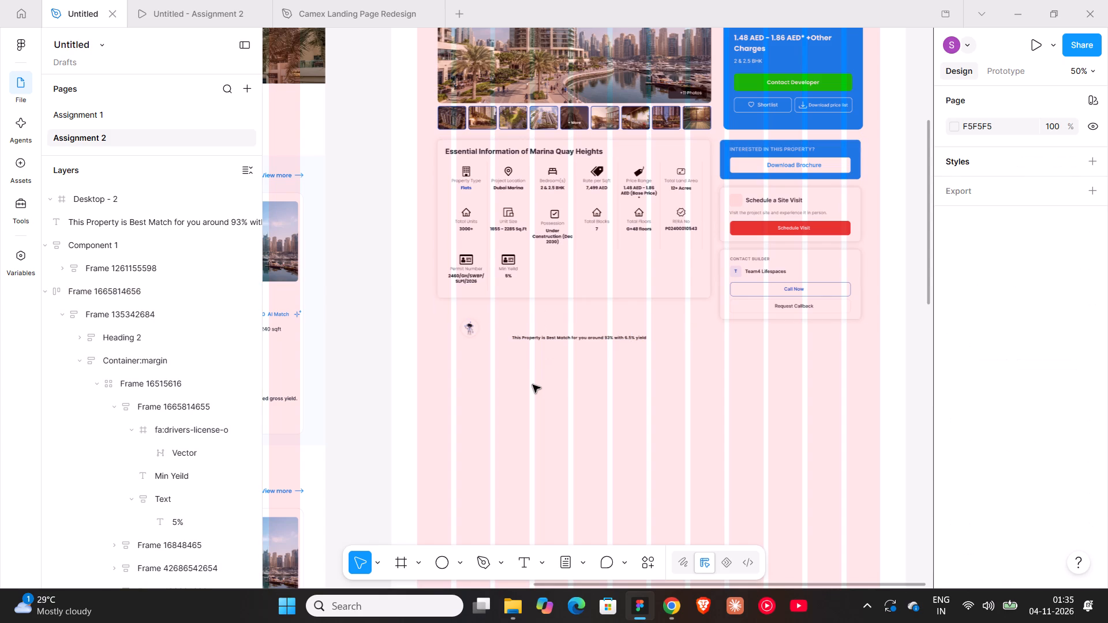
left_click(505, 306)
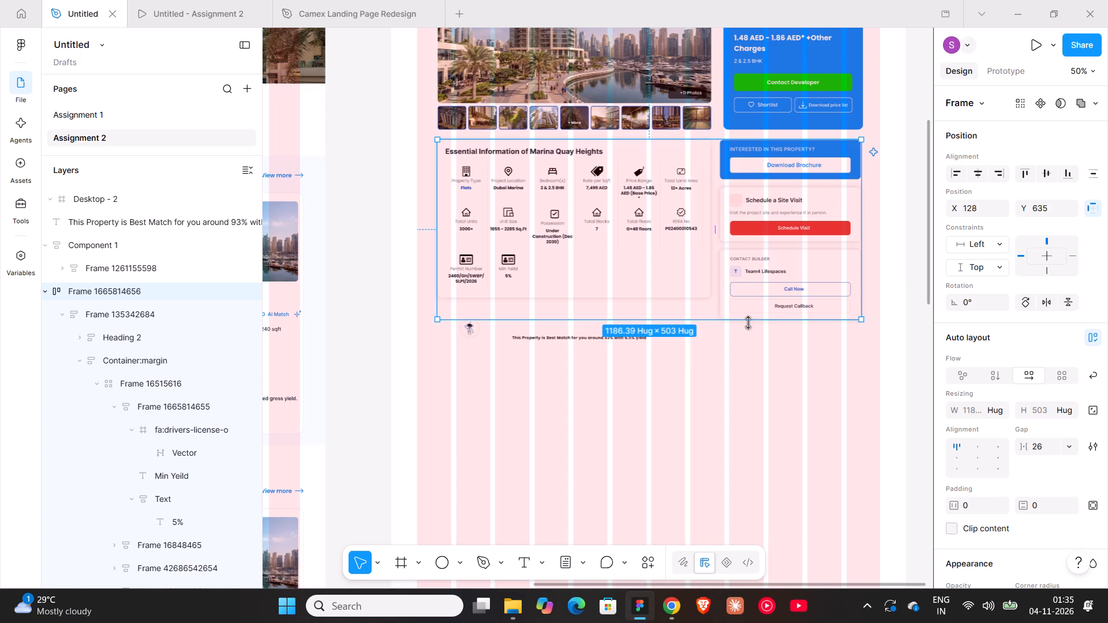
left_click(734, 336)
Move the match sentence up and closer to the robot avatar so it sits level with it.
scroll(531, 343, "up", 7, "ctrl")
left_click(556, 338)
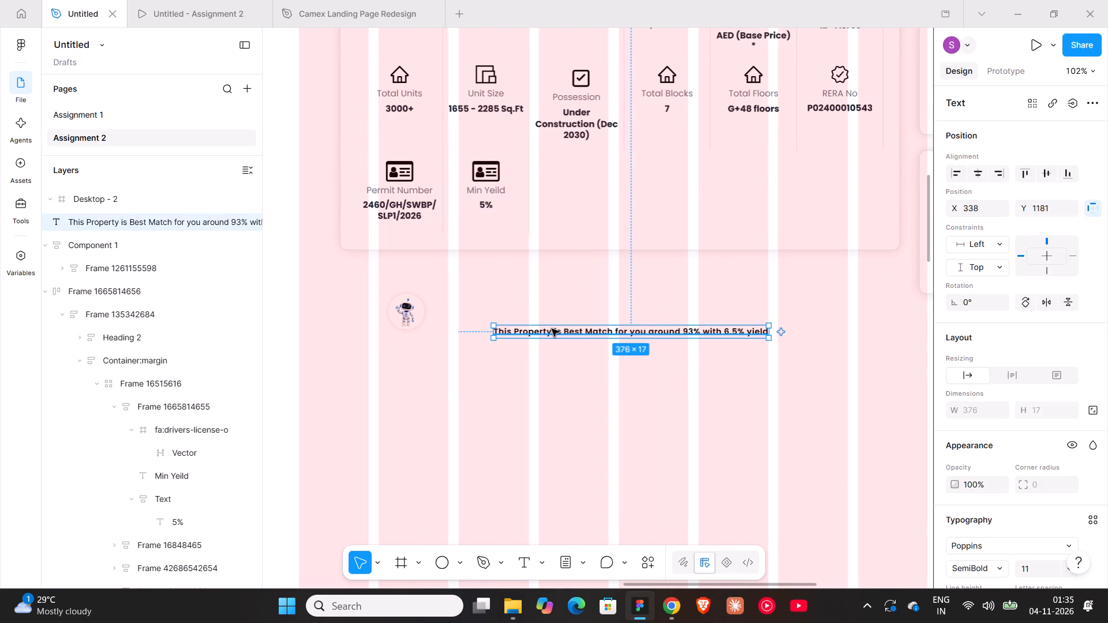
left_click_drag(552, 329, 526, 310)
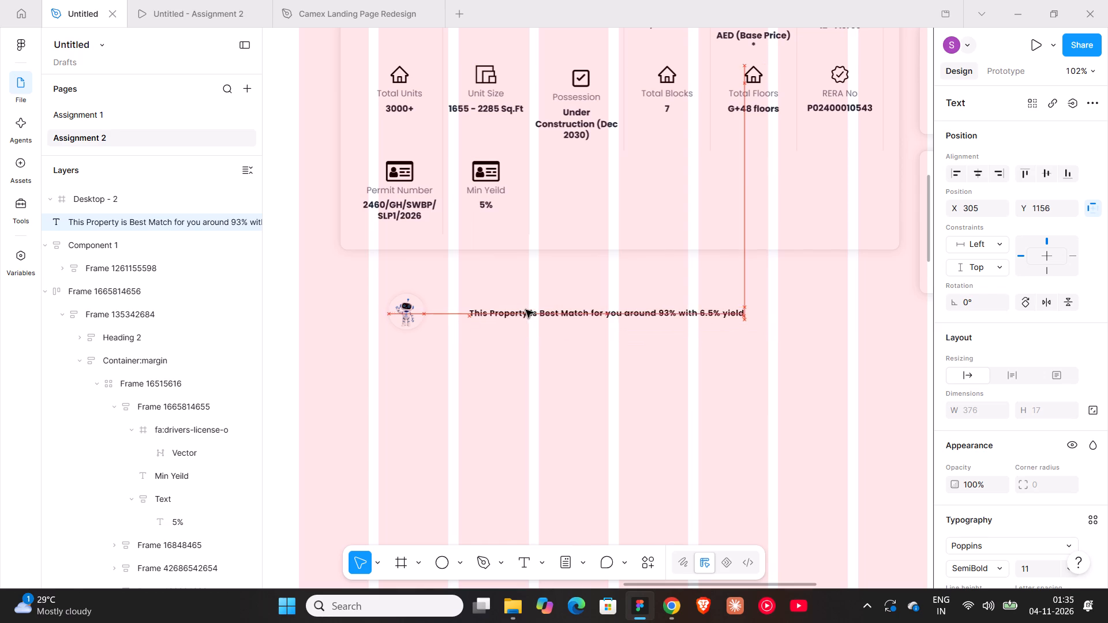
left_click_drag(526, 310, 524, 308)
Recolour the match sentence from black to the bright blue among the colours used on this page.
scroll(983, 388, "down", 3)
left_click(958, 482)
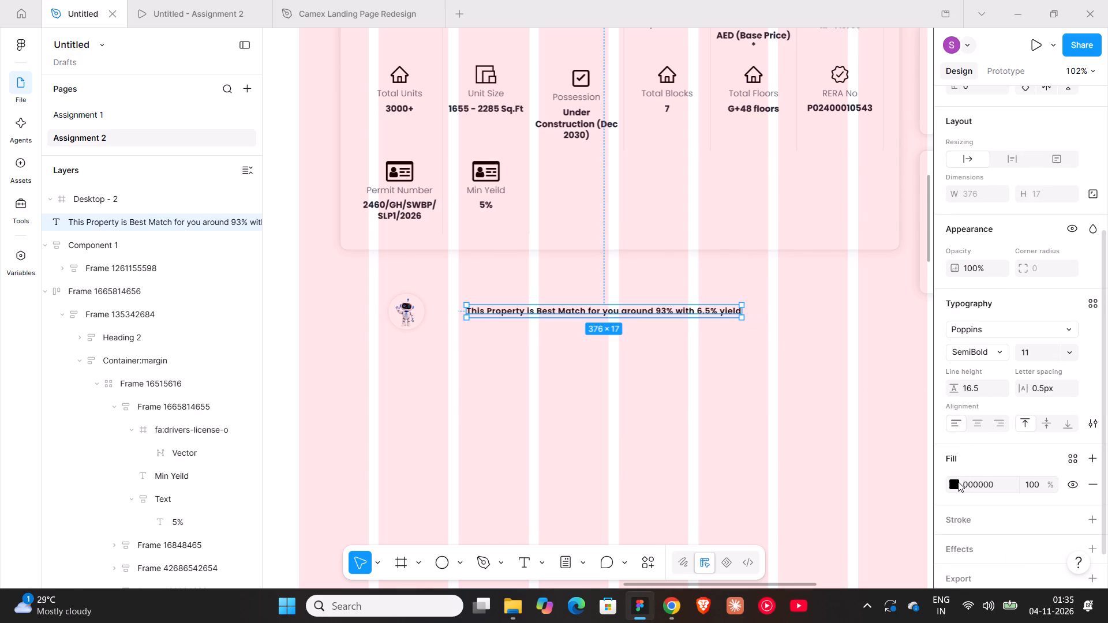
scroll(901, 517, "down", 2)
scroll(852, 545, "up", 1)
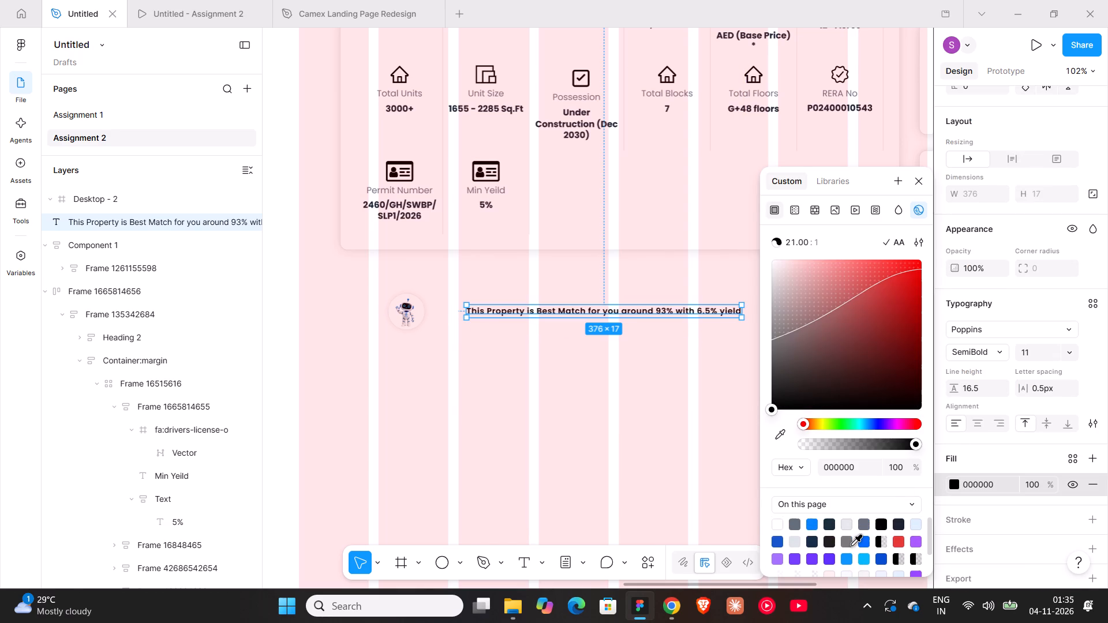
left_click(812, 523)
left_click(566, 406)
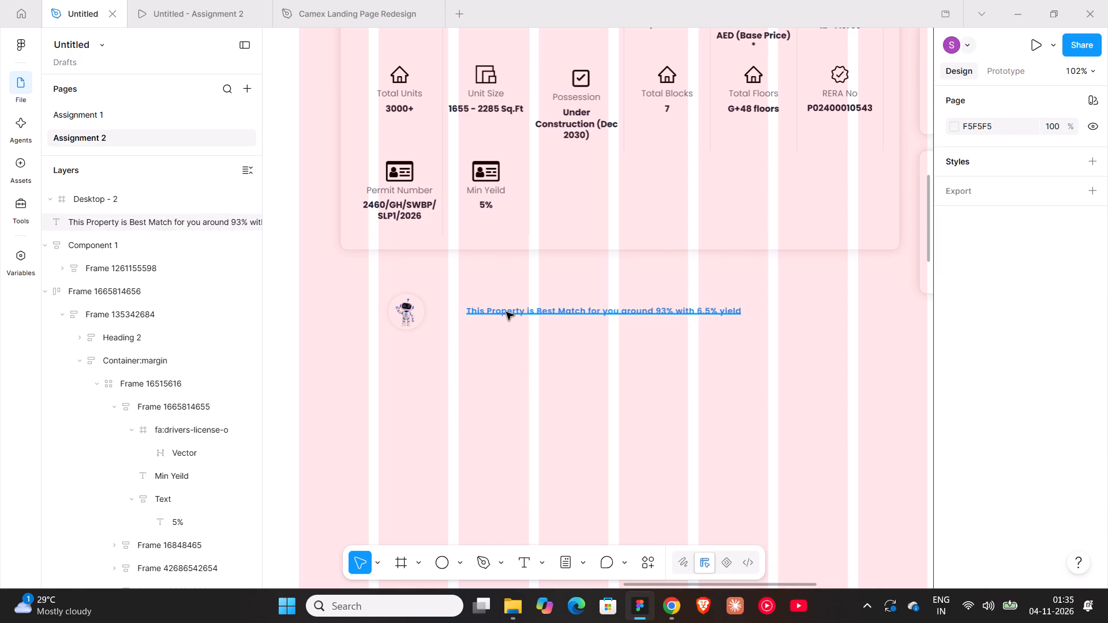
Move the blue match sentence right next to the robot avatar, at about X 259, Y 1148.
left_click_drag(506, 312, 476, 311)
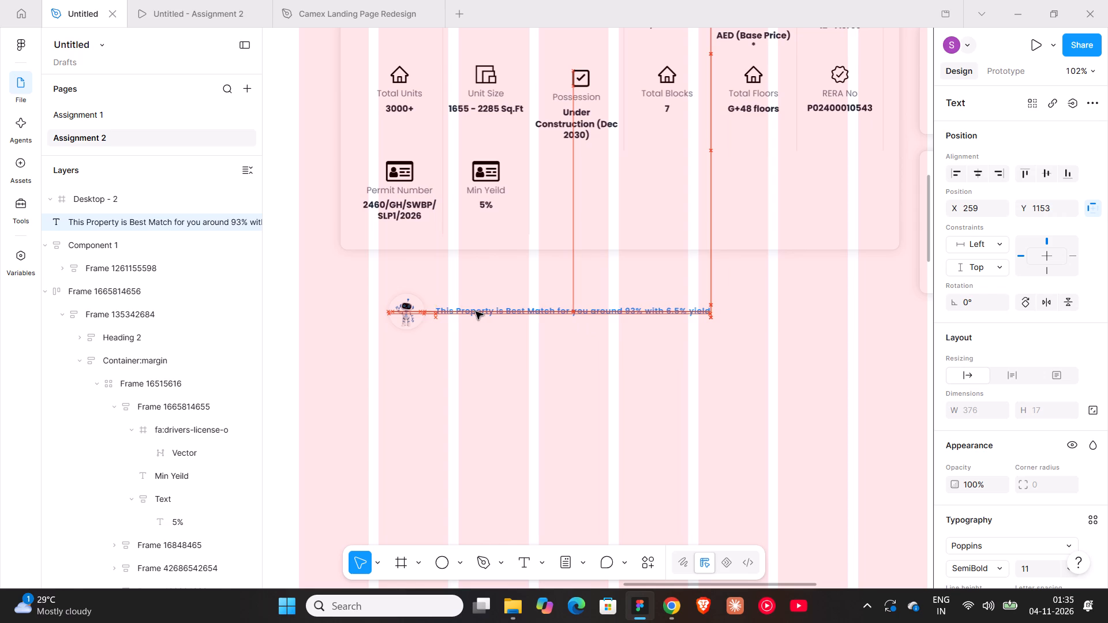
left_click_drag(476, 311, 476, 308)
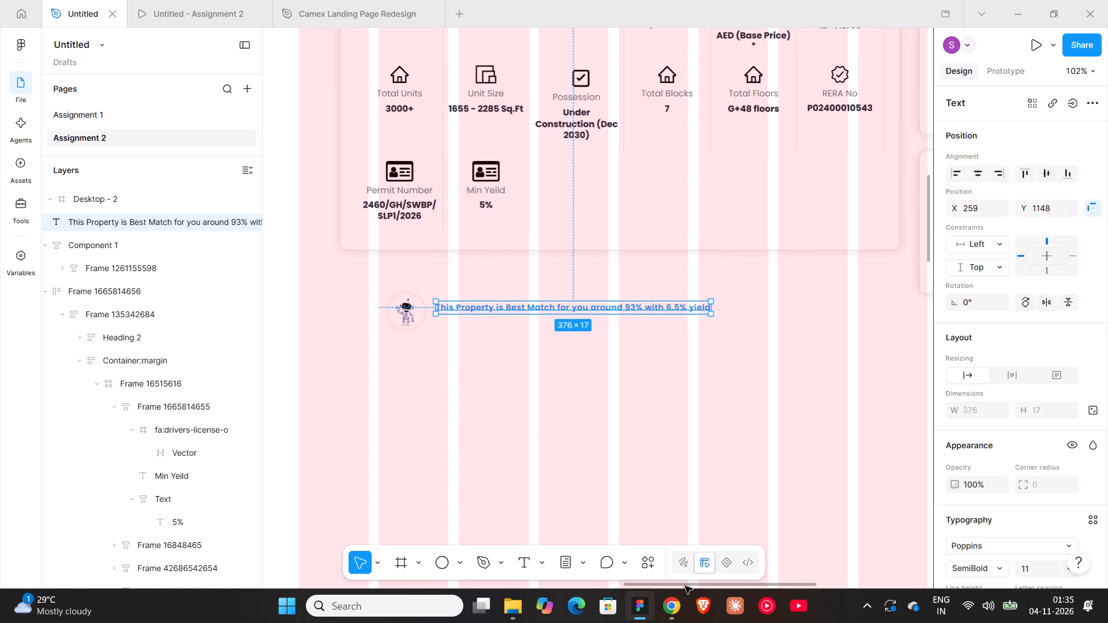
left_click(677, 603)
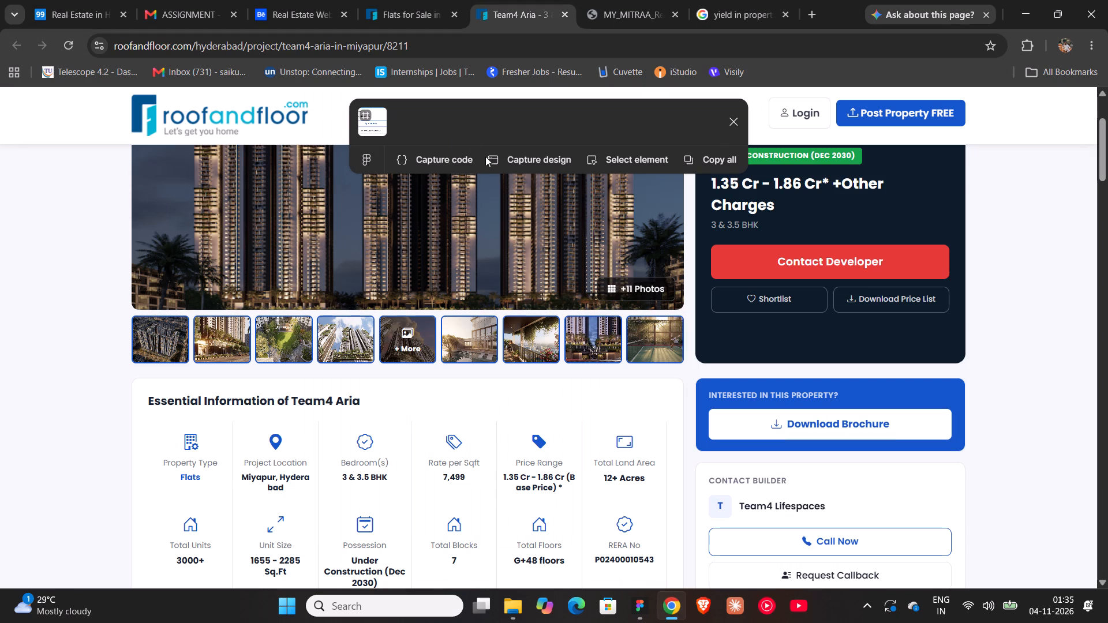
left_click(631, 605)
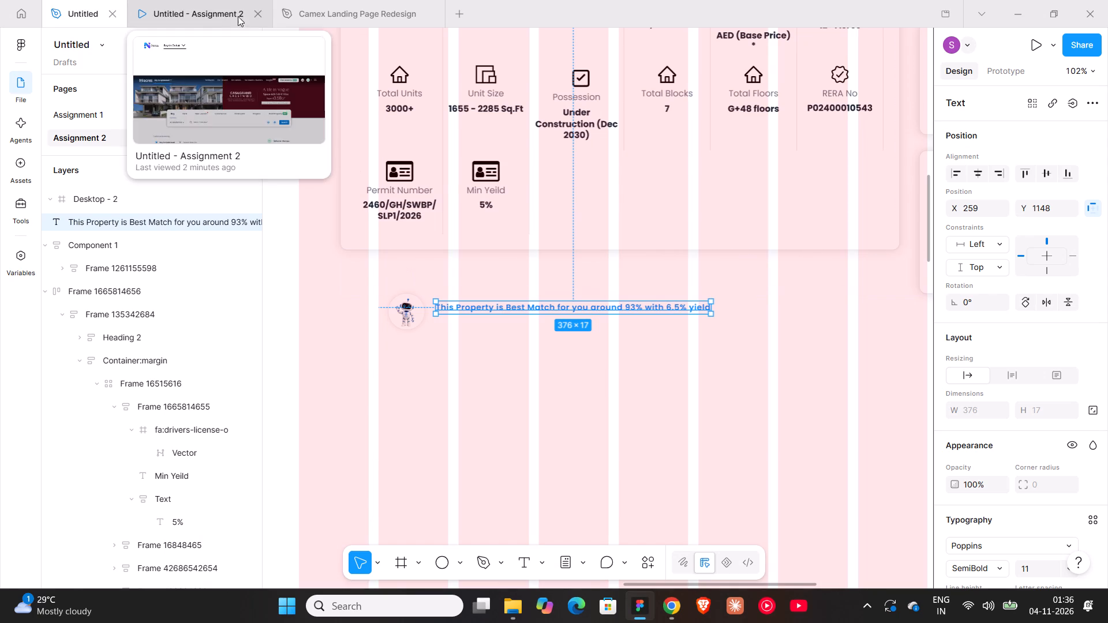
Open the Camex Landing Page Redesign file and examine the property cards and trade-offs text on the MY MiTRAA search results page.
left_click(312, 10)
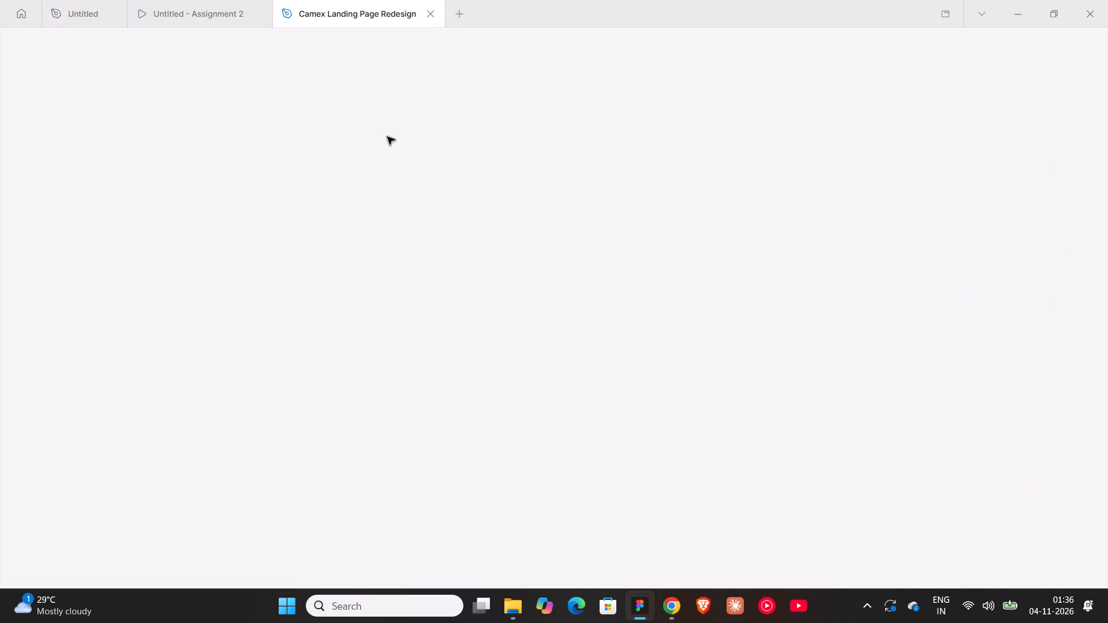
scroll(468, 204, "down", 20, "ctrl")
scroll(468, 204, "down", 9, "ctrl")
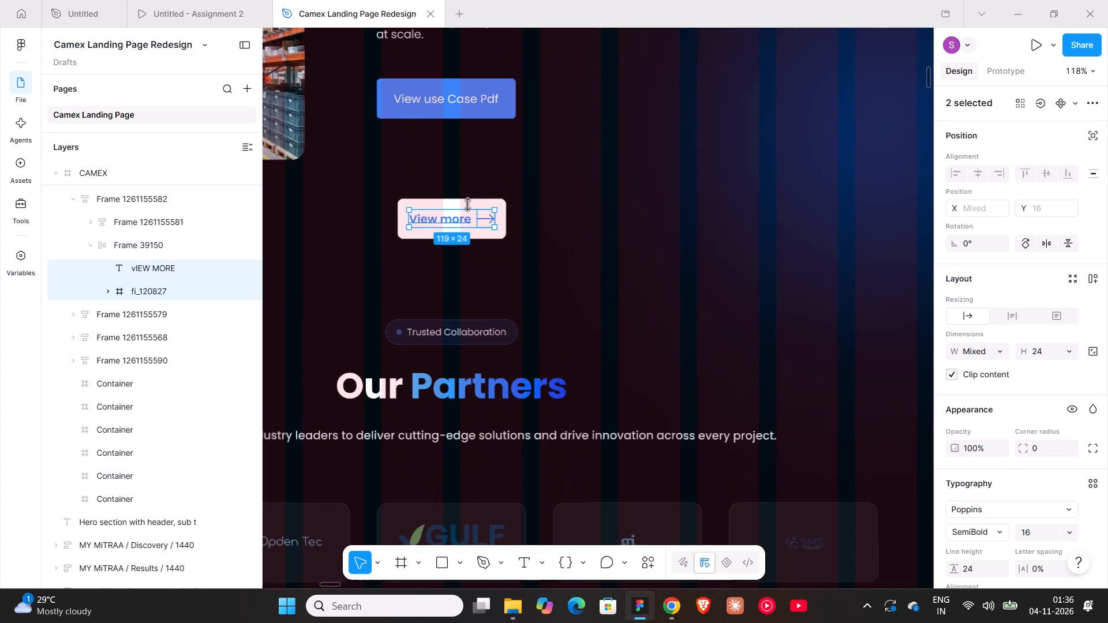
scroll(468, 204, "down", 20, "ctrl")
scroll(468, 204, "down", 20, "ctrl")
scroll(468, 204, "down", 5, "ctrl")
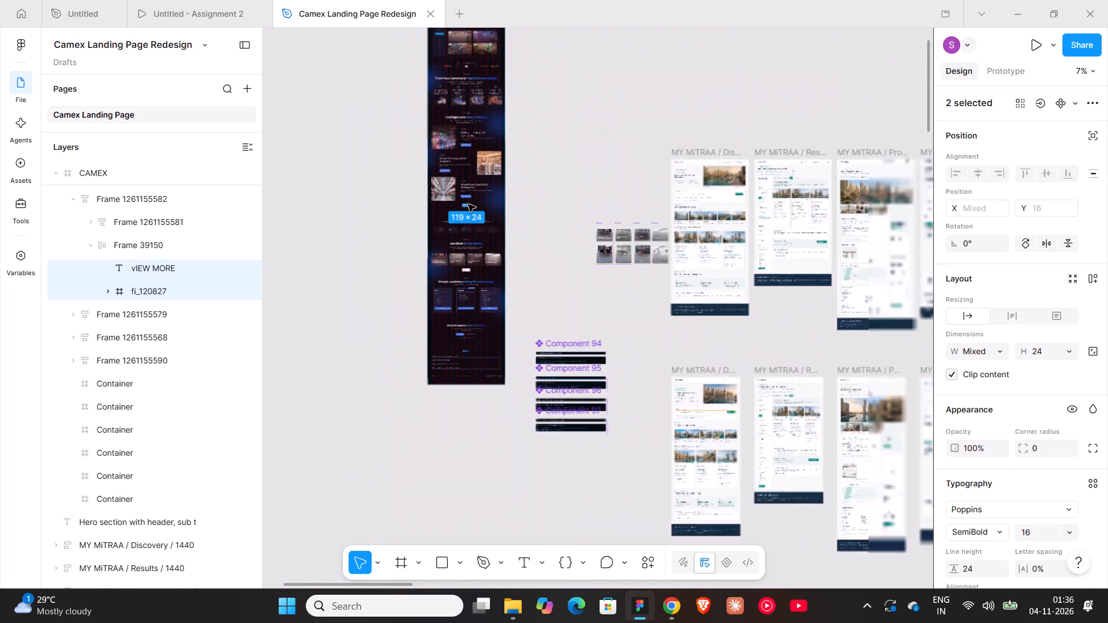
scroll(468, 204, "down", 5, "ctrl")
scroll(468, 204, "down", 19, "shift")
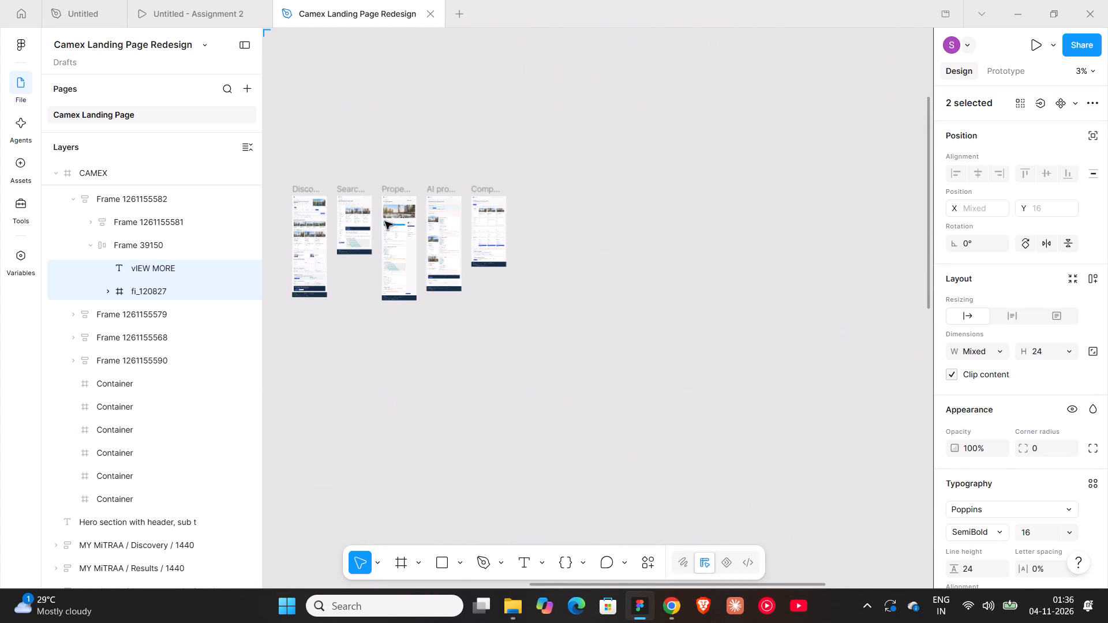
scroll(355, 211, "up", 9, "ctrl")
scroll(339, 228, "up", 13, "ctrl")
scroll(339, 228, "up", 9, "ctrl")
scroll(339, 228, "up", 2, "shift")
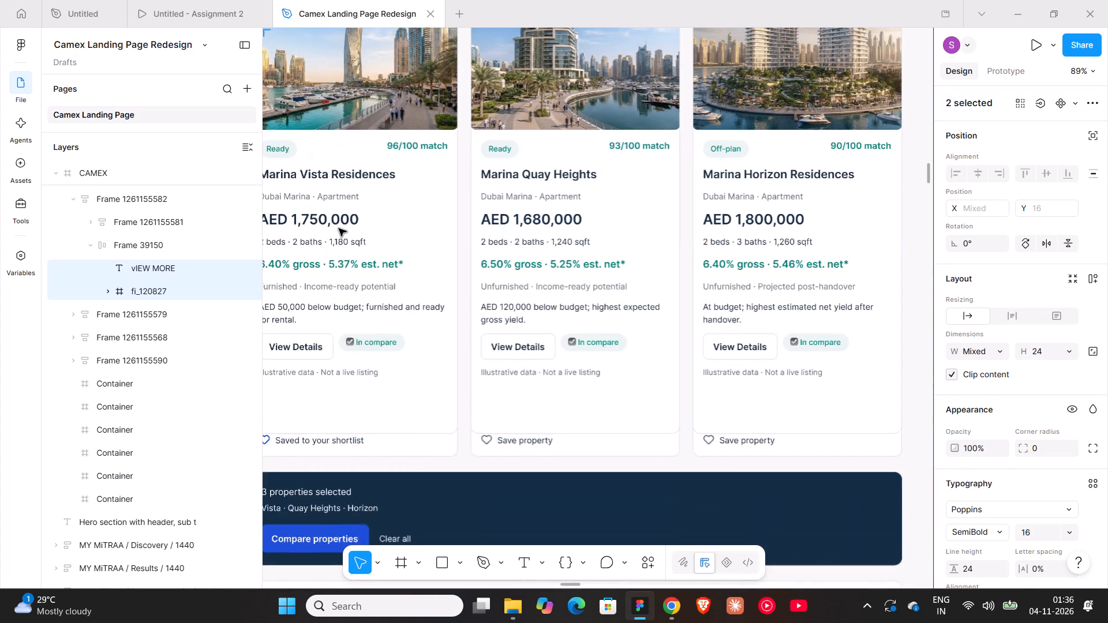
scroll(339, 228, "up", 1, "shift")
scroll(416, 210, "down", 10, "ctrl")
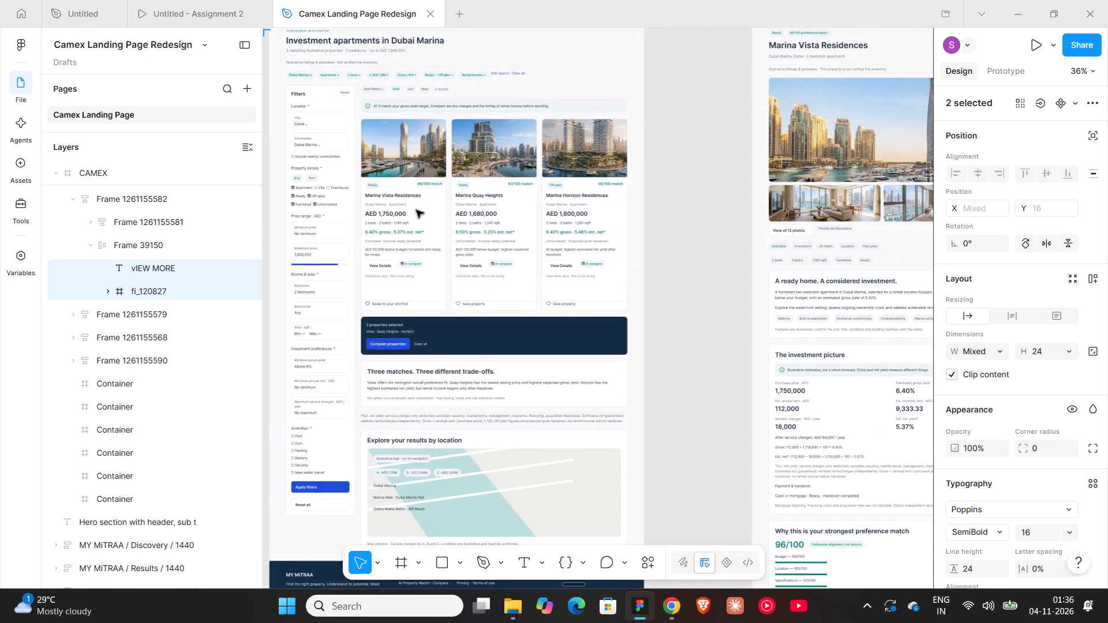
scroll(416, 210, "down", 9)
scroll(424, 260, "down", 4)
scroll(405, 282, "up", 2, "ctrl")
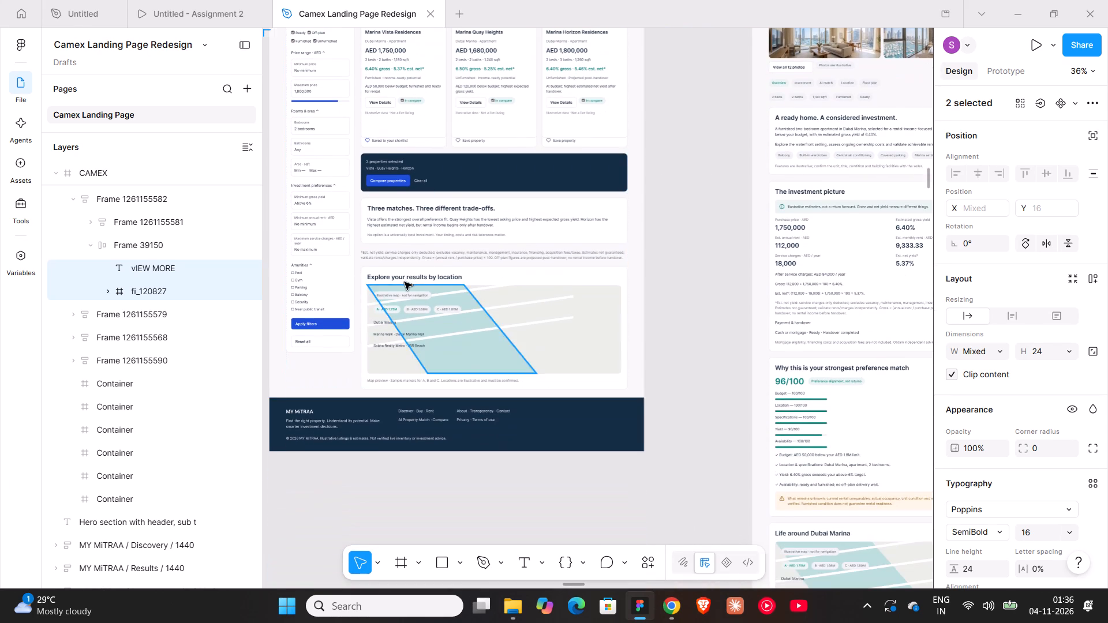
scroll(405, 282, "up", 7, "ctrl")
scroll(405, 282, "down", 4, "ctrl")
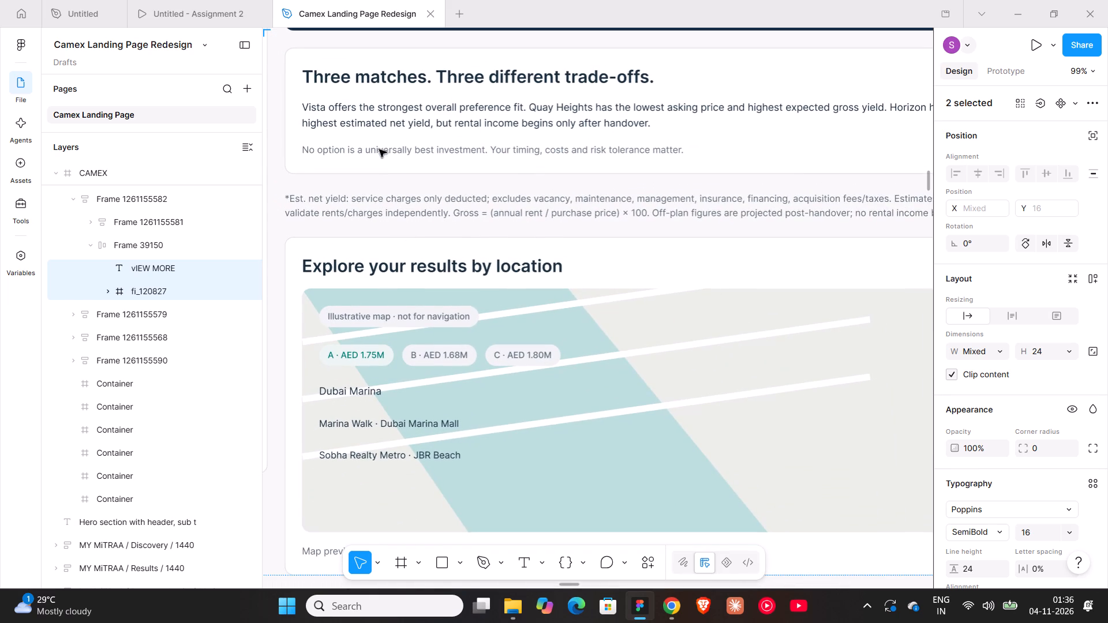
scroll(373, 136, "down", 4, "ctrl")
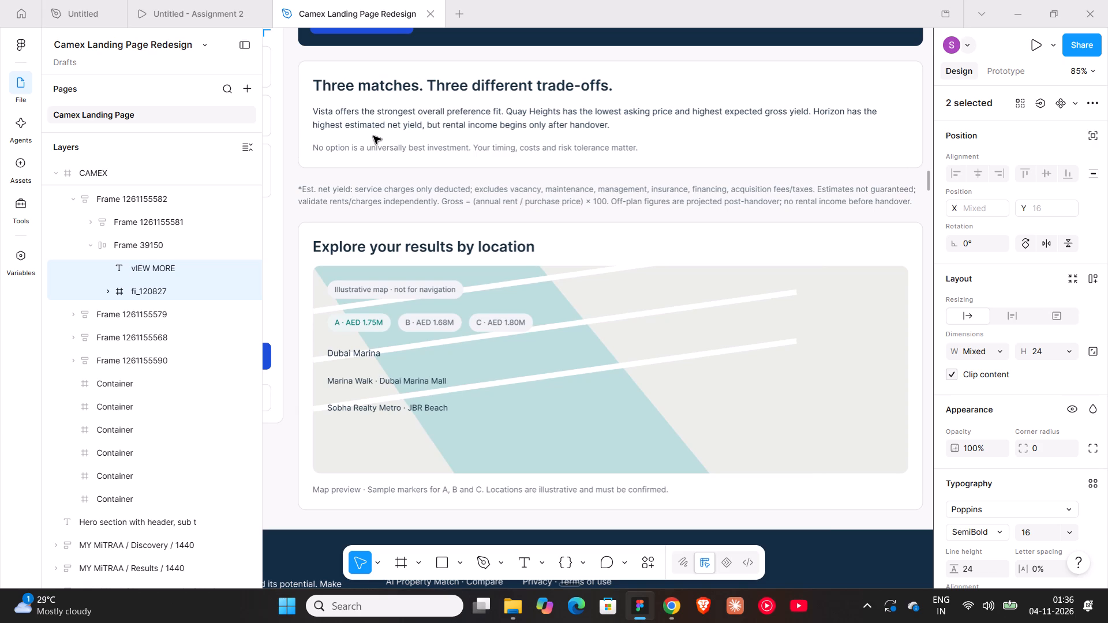
Examine the neighbouring property details page and the search results page for match and yield wording to reuse.
scroll(373, 136, "down", 8, "ctrl")
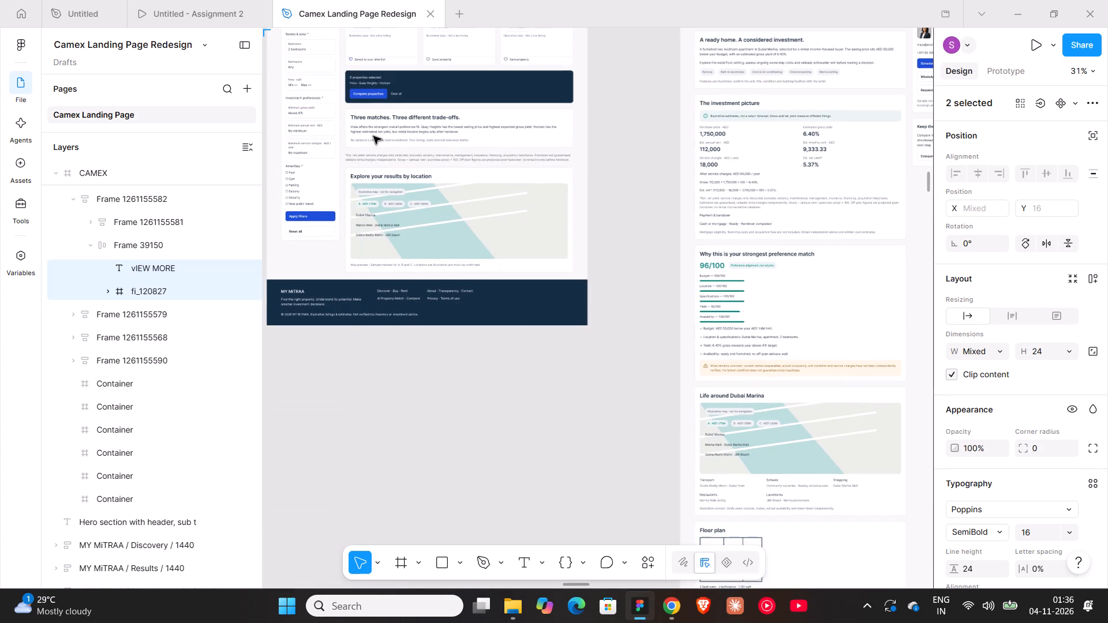
scroll(373, 136, "down", 6, "shift")
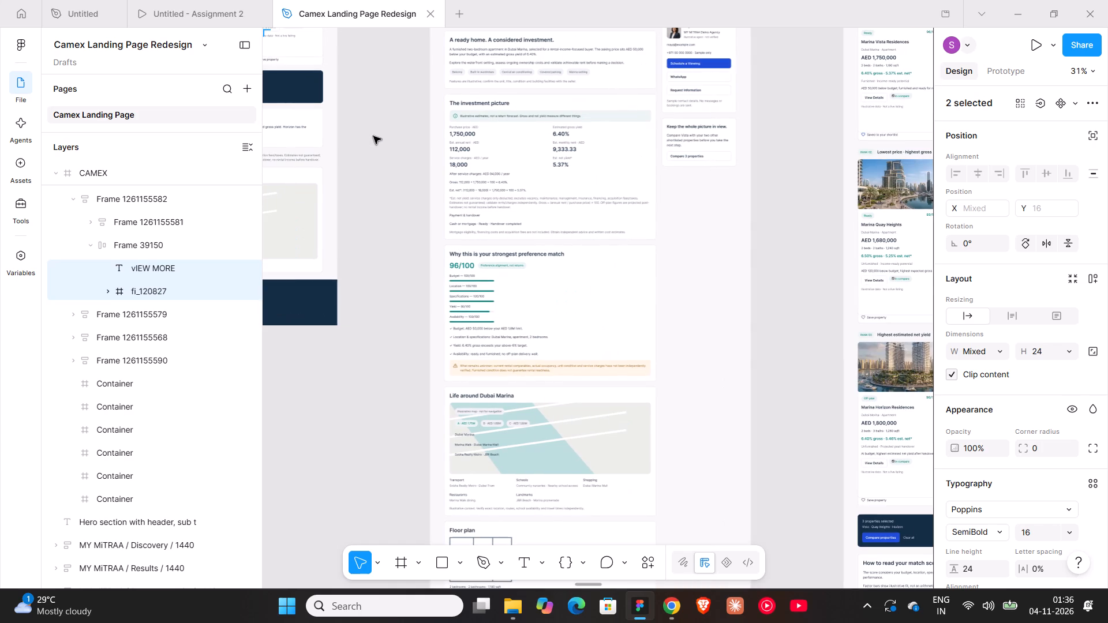
scroll(373, 136, "up", 6)
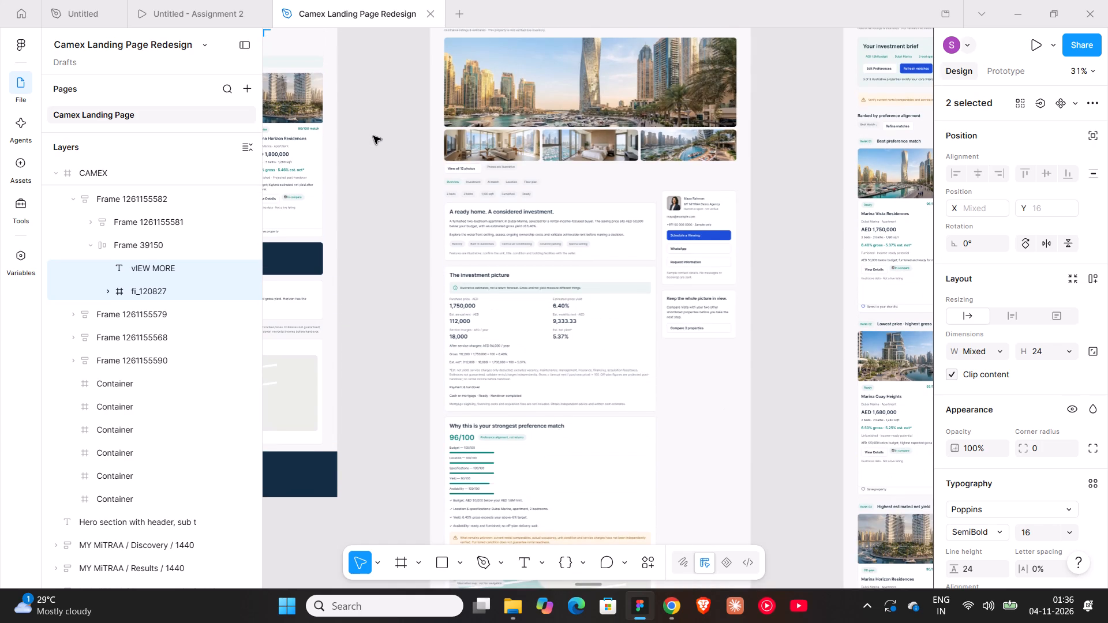
scroll(373, 136, "down", 7, "shift")
scroll(373, 136, "up", 9, "shift")
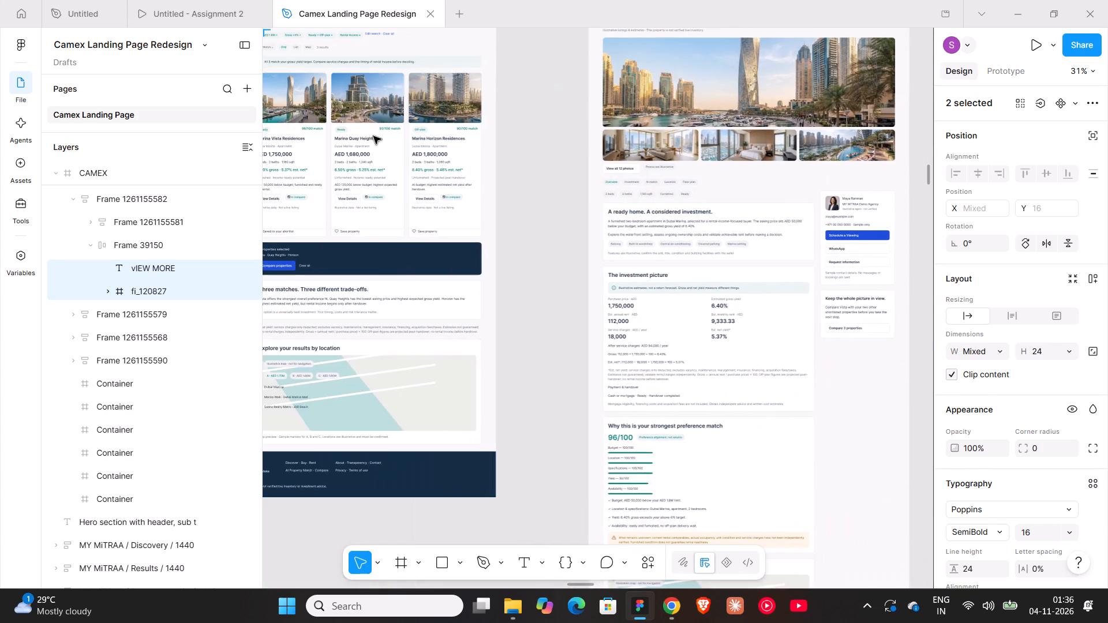
scroll(373, 136, "up", 6, "shift")
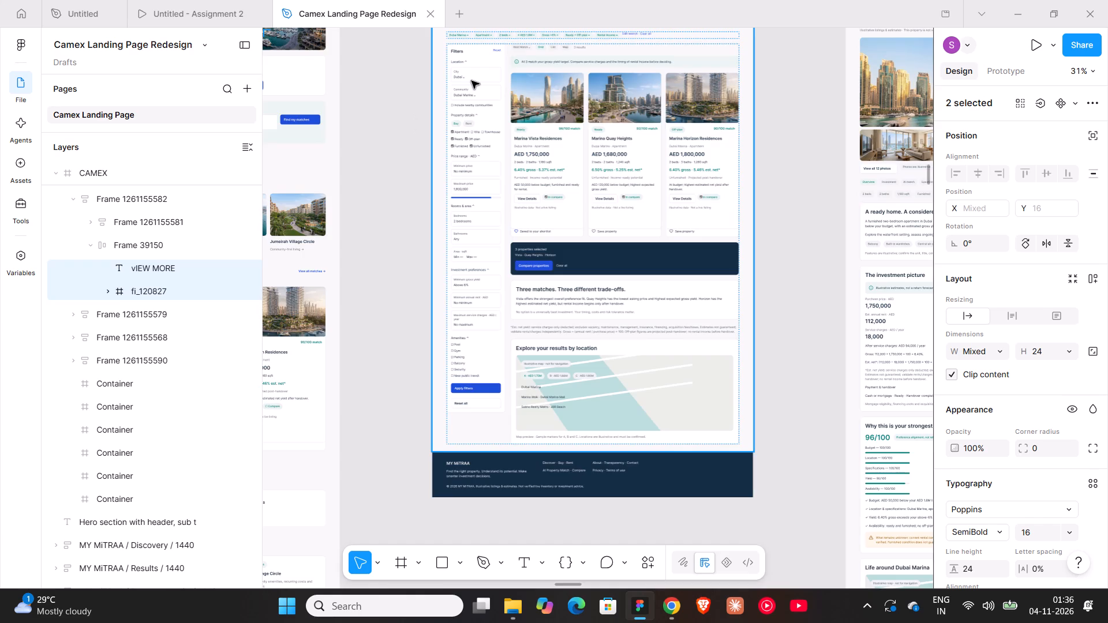
scroll(471, 81, "up", 7, "ctrl")
scroll(471, 81, "down", 3, "shift")
scroll(471, 81, "down", 5, "ctrl")
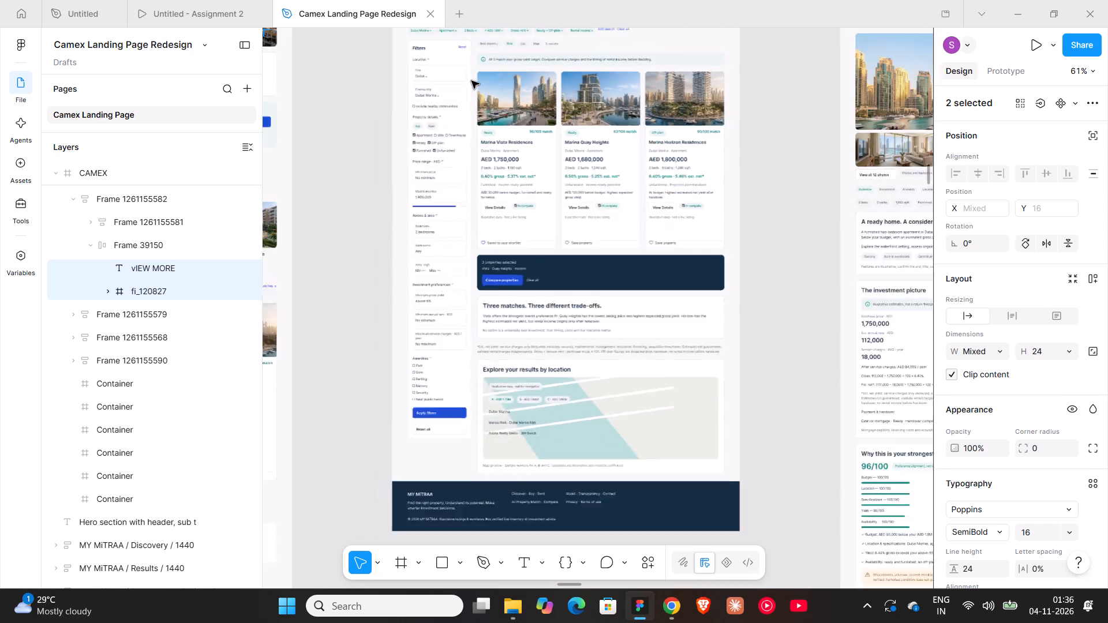
scroll(471, 81, "down", 2, "ctrl")
scroll(473, 151, "up", 4)
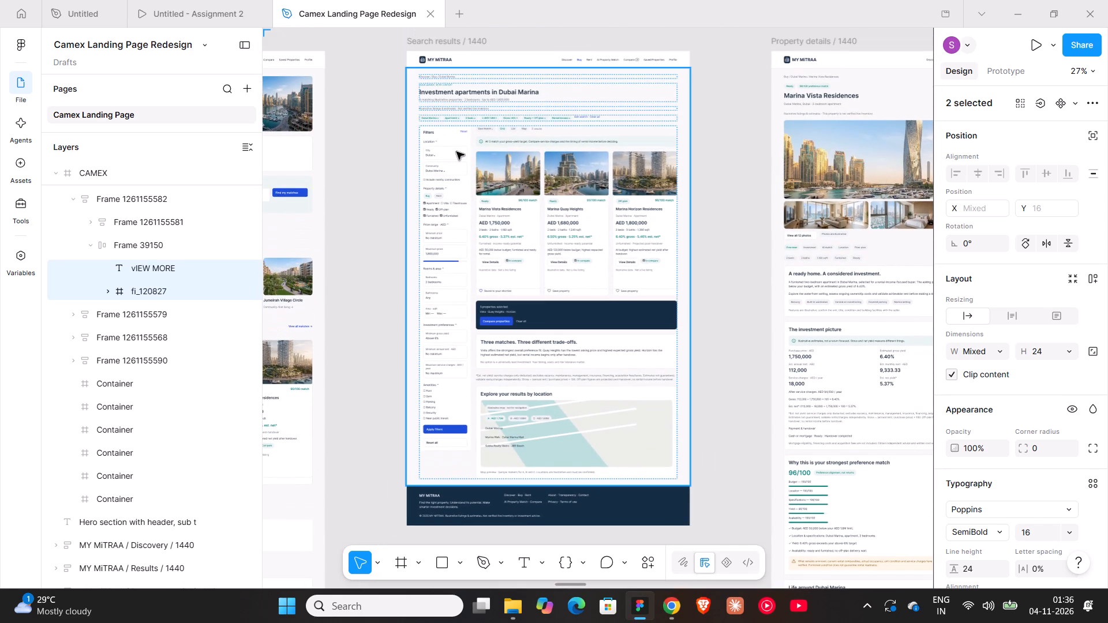
scroll(461, 104, "up", 7, "ctrl")
scroll(461, 104, "down", 7)
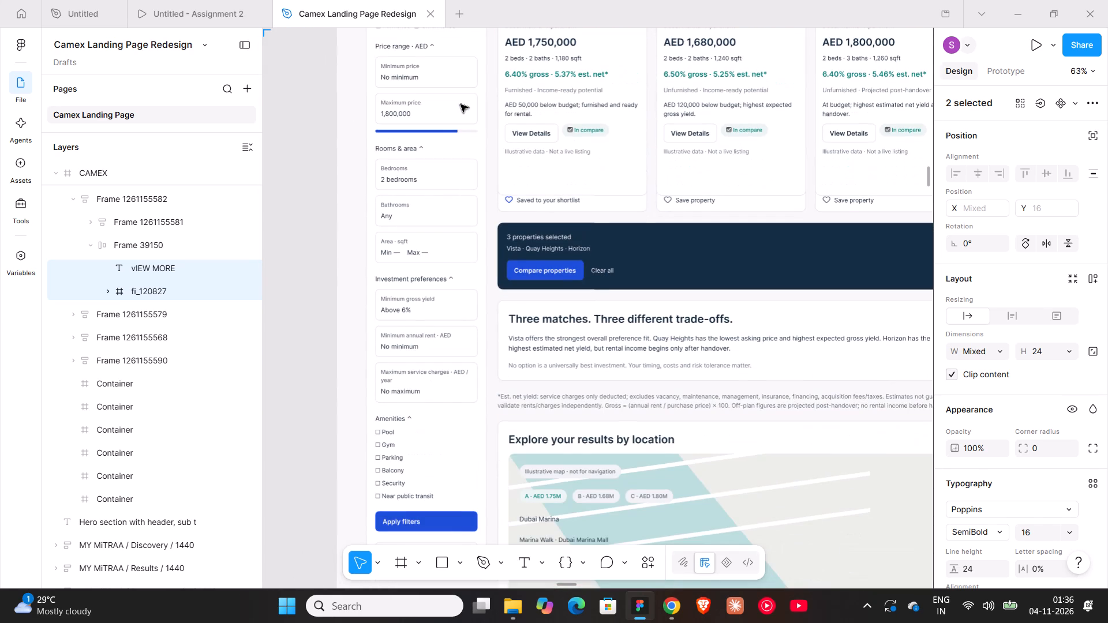
scroll(461, 104, "down", 5, "shift")
scroll(461, 104, "down", 4)
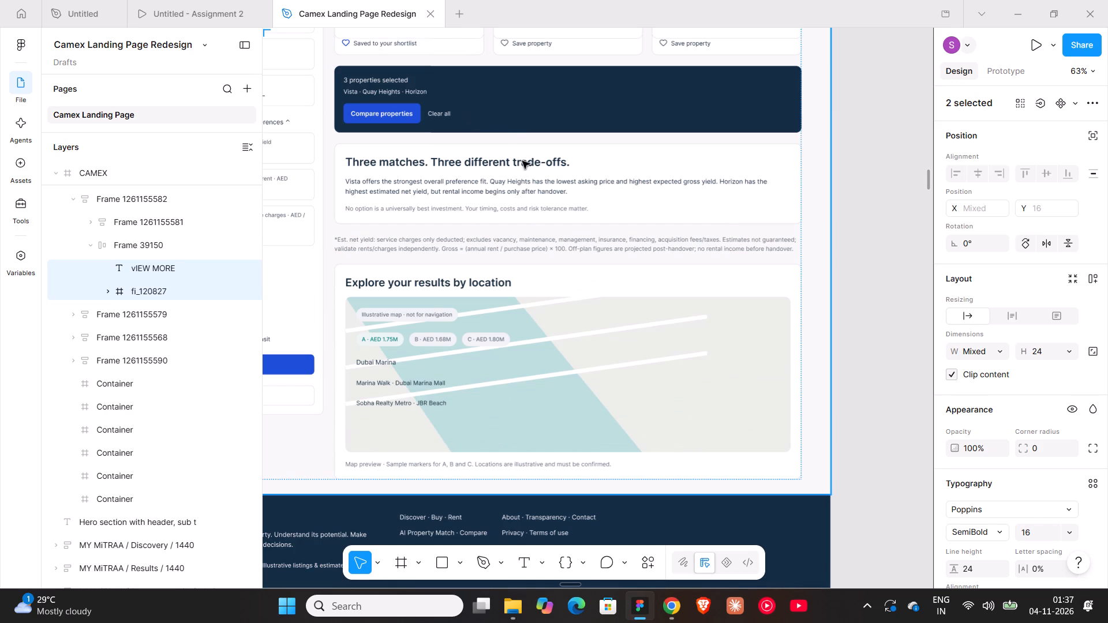
Copy "Quay Heights has the lowest asking price and highest expected gross yield" from the "Three matches. Three different trade-offs." paragraph.
triple_click(501, 183)
triple_click(501, 183)
triple_click(501, 183)
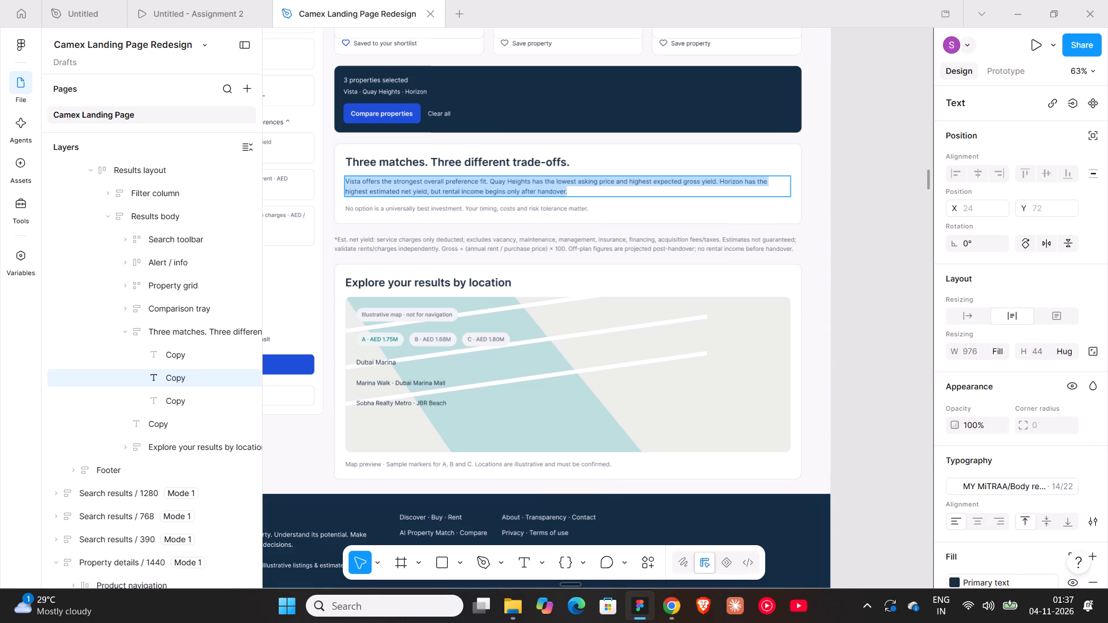
left_click(485, 178)
left_click(492, 179)
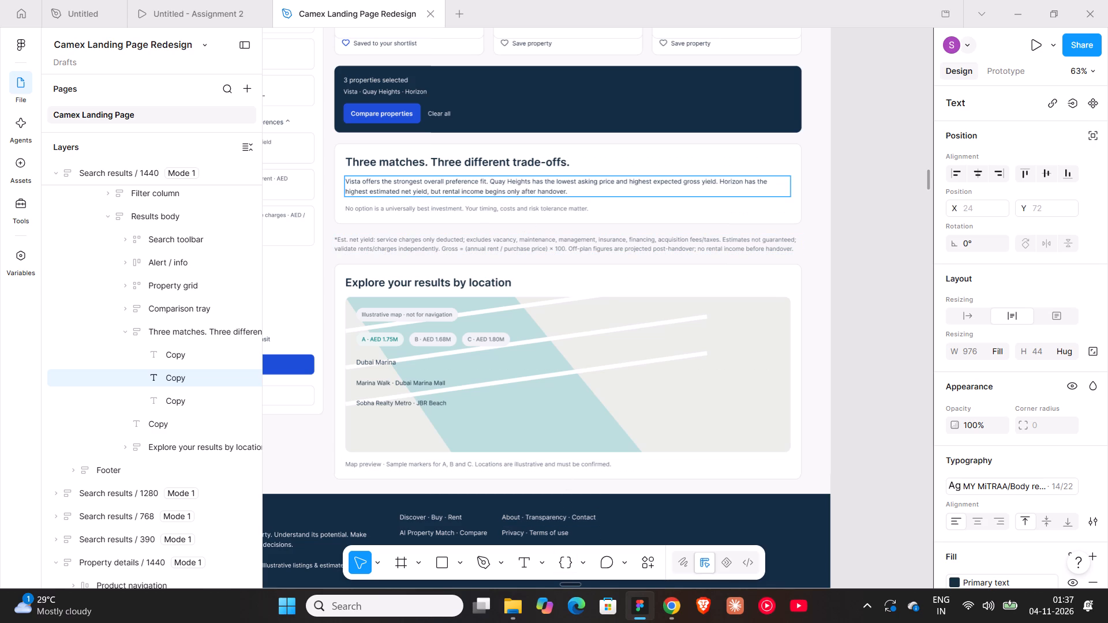
left_click_drag(490, 182, 716, 183)
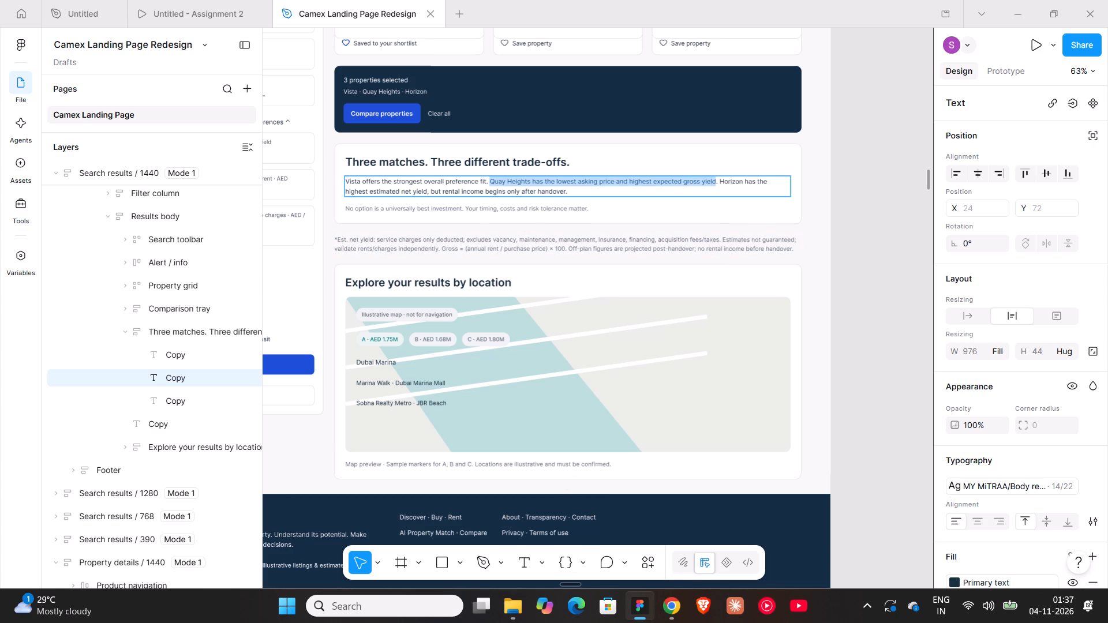
left_click_drag(716, 183, 717, 183)
key("ctrl+c")
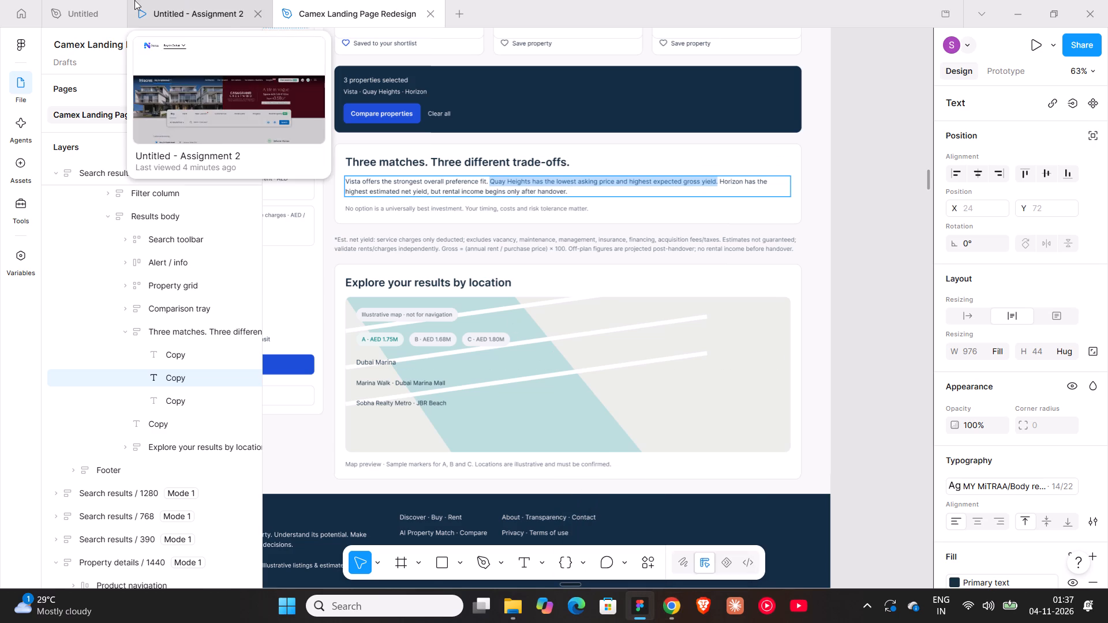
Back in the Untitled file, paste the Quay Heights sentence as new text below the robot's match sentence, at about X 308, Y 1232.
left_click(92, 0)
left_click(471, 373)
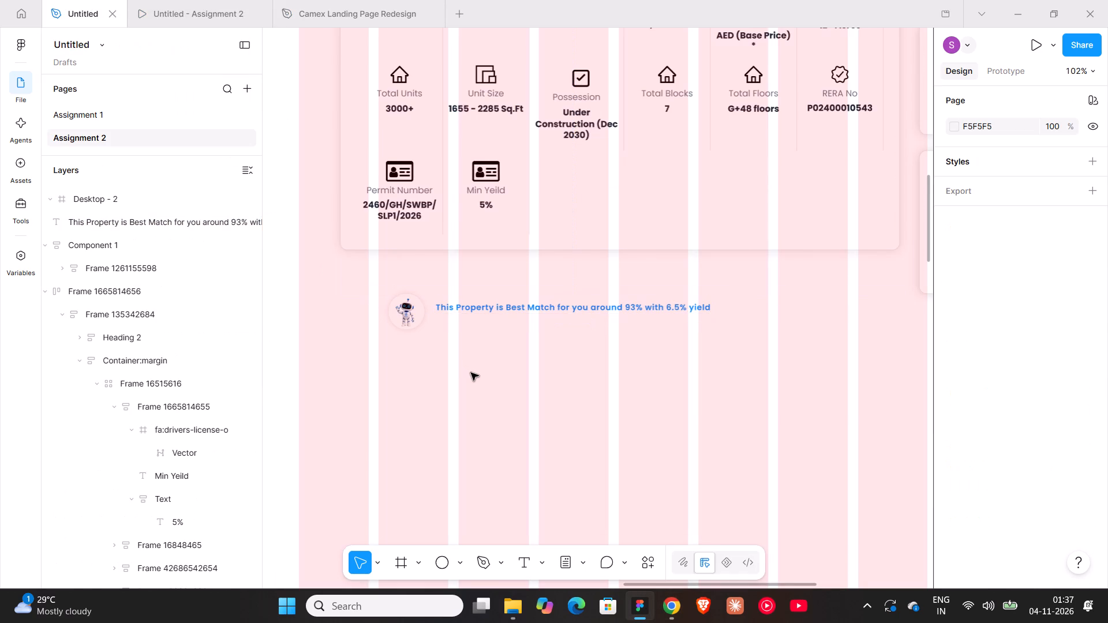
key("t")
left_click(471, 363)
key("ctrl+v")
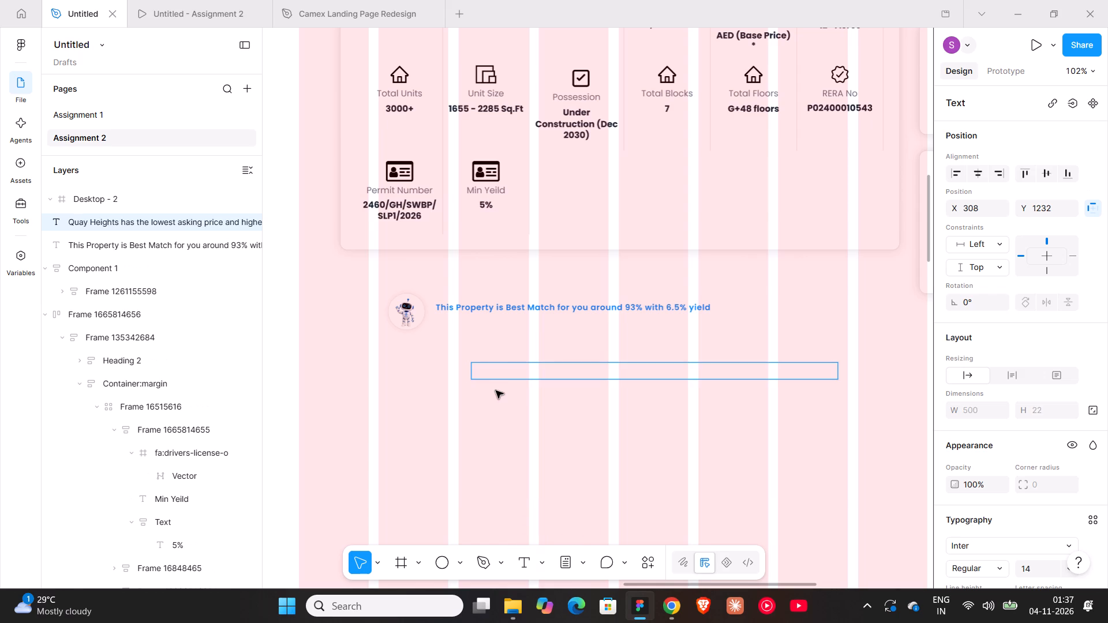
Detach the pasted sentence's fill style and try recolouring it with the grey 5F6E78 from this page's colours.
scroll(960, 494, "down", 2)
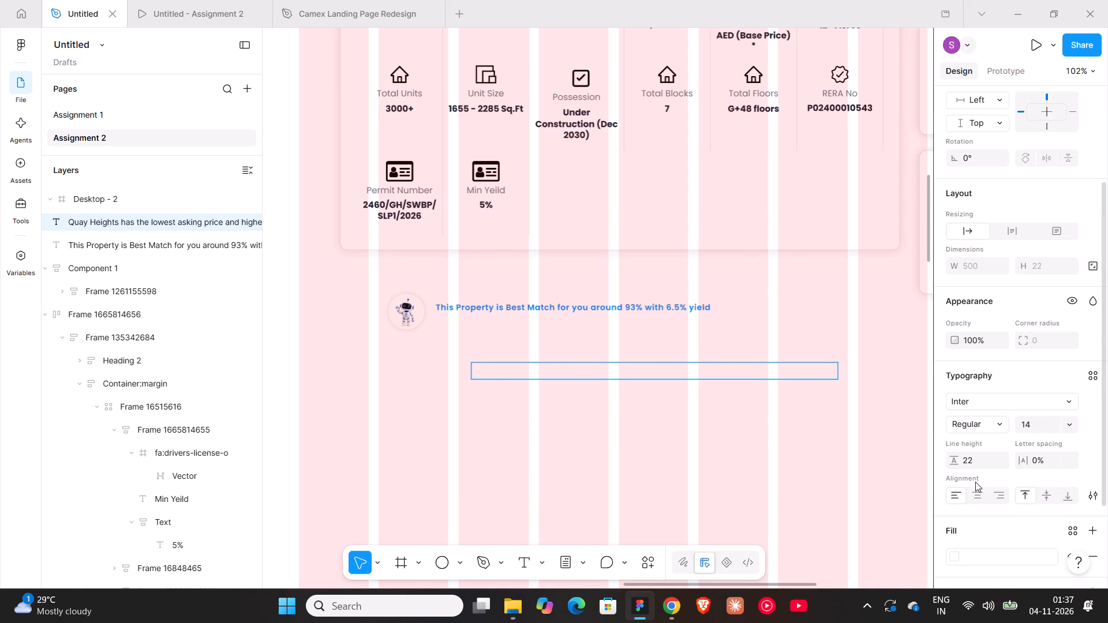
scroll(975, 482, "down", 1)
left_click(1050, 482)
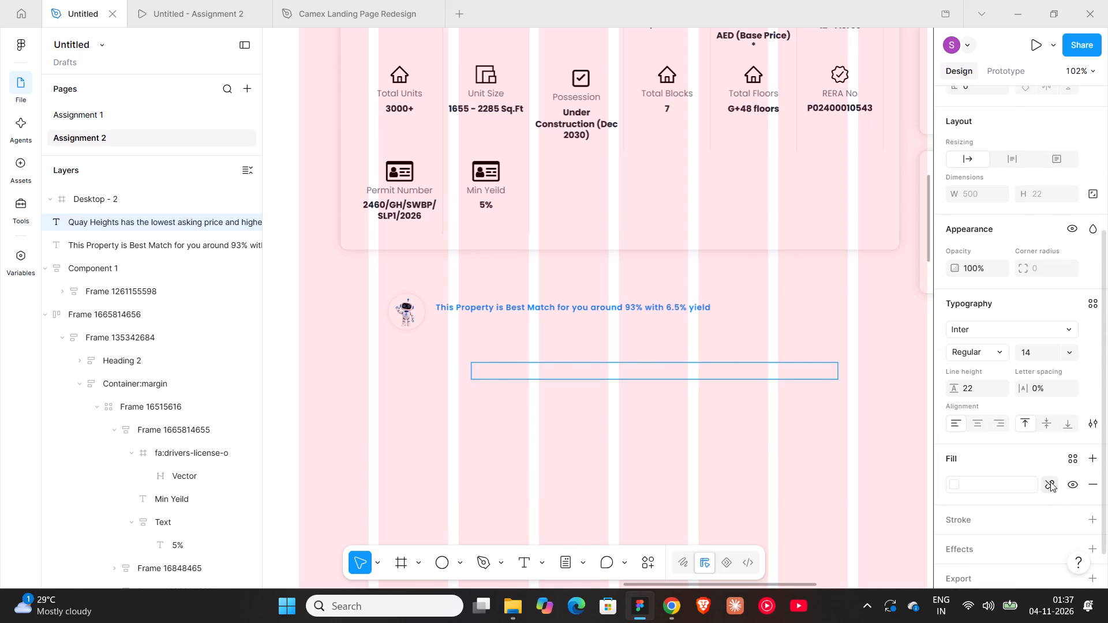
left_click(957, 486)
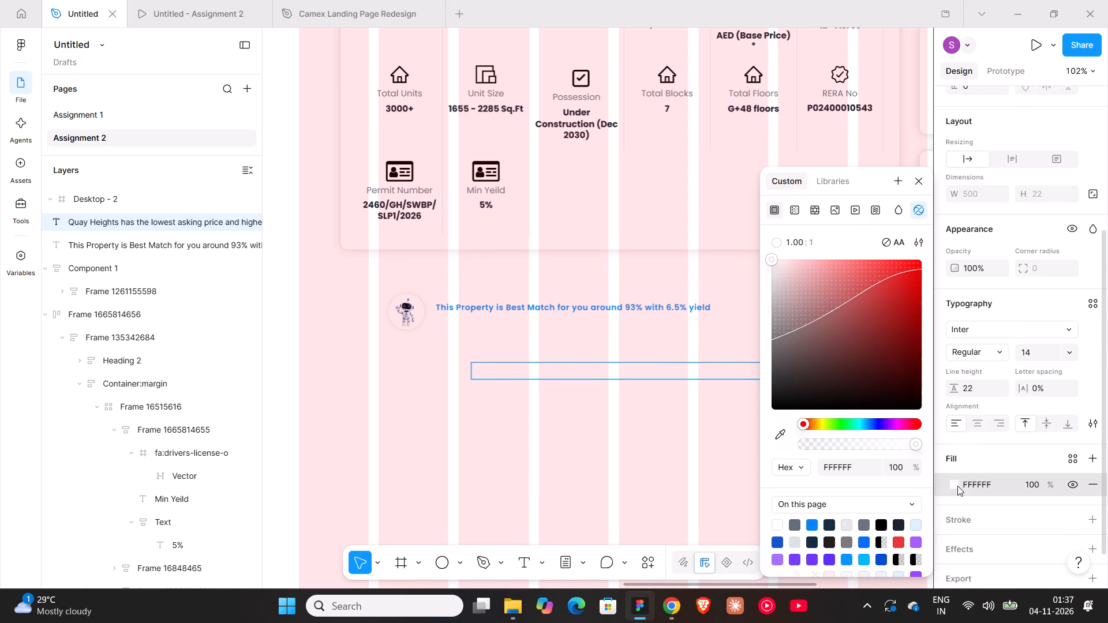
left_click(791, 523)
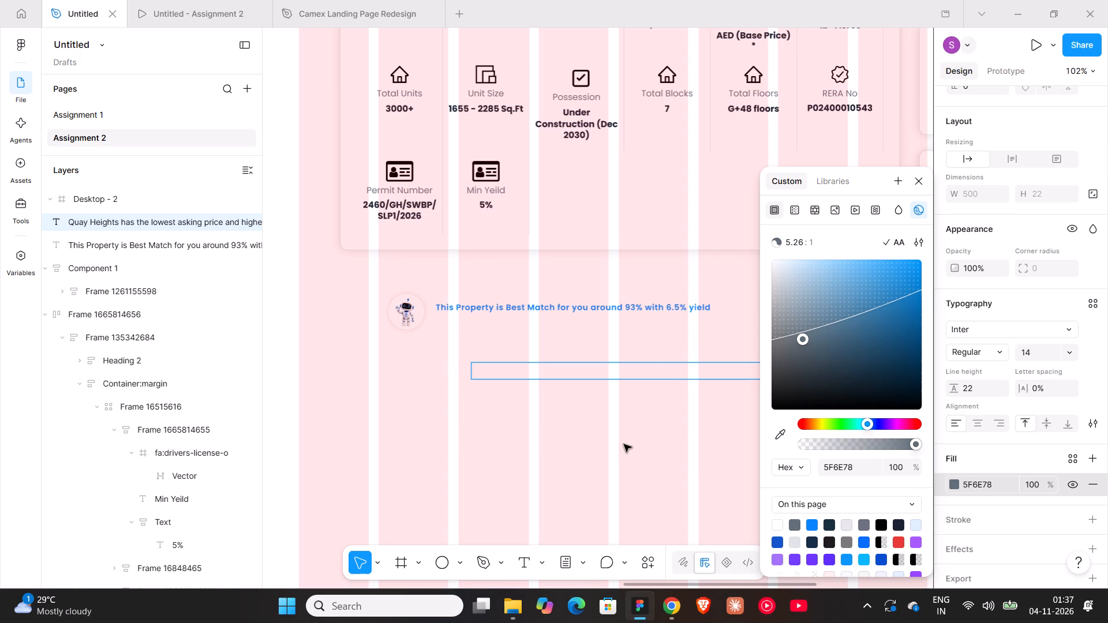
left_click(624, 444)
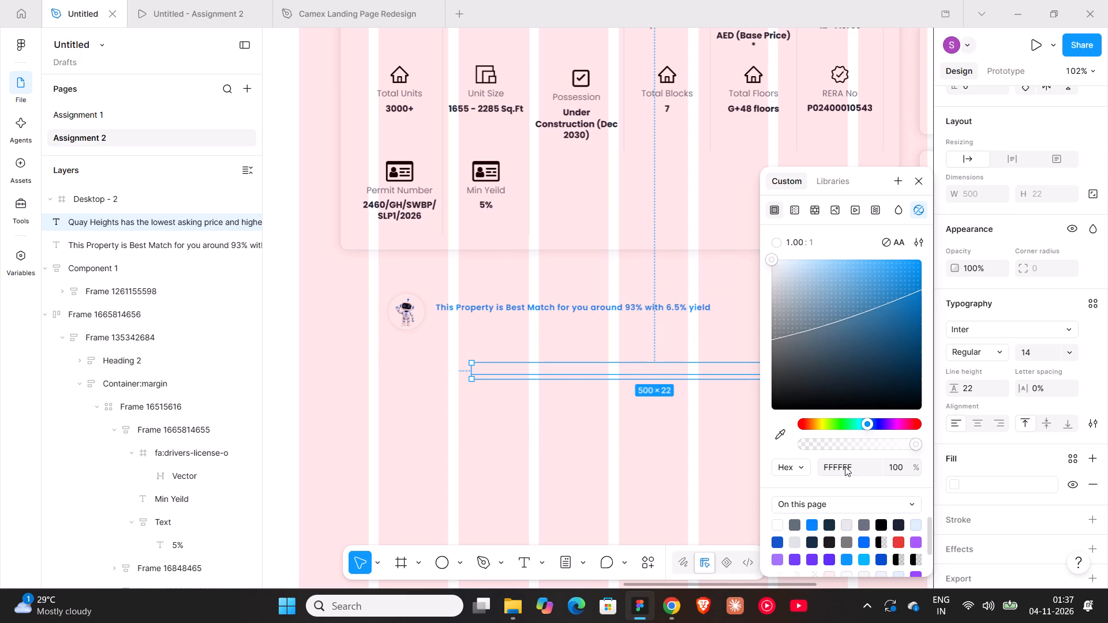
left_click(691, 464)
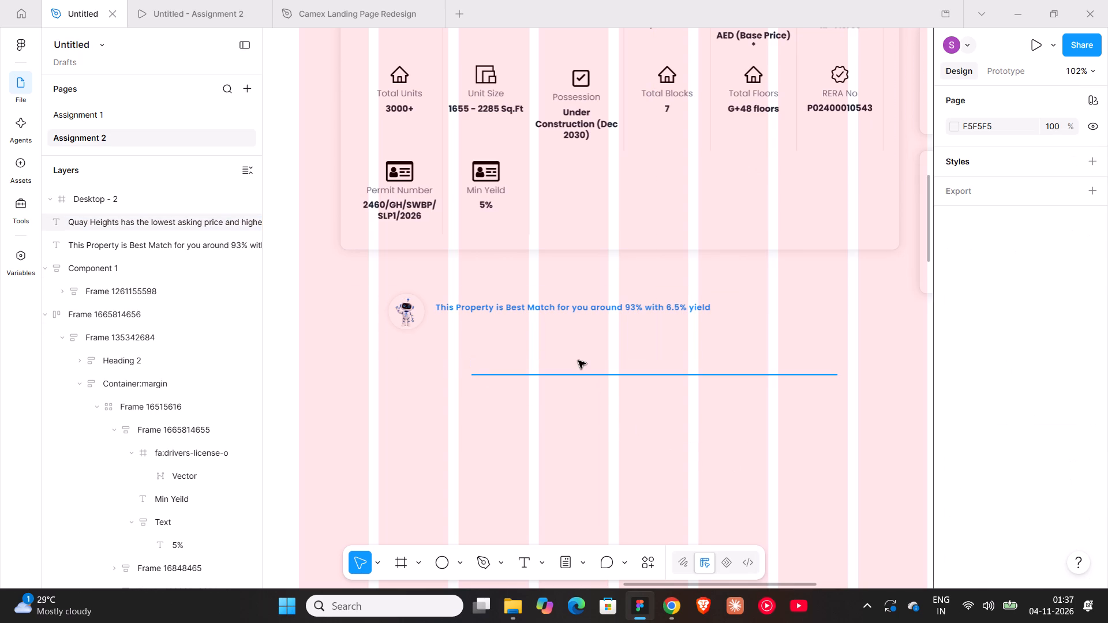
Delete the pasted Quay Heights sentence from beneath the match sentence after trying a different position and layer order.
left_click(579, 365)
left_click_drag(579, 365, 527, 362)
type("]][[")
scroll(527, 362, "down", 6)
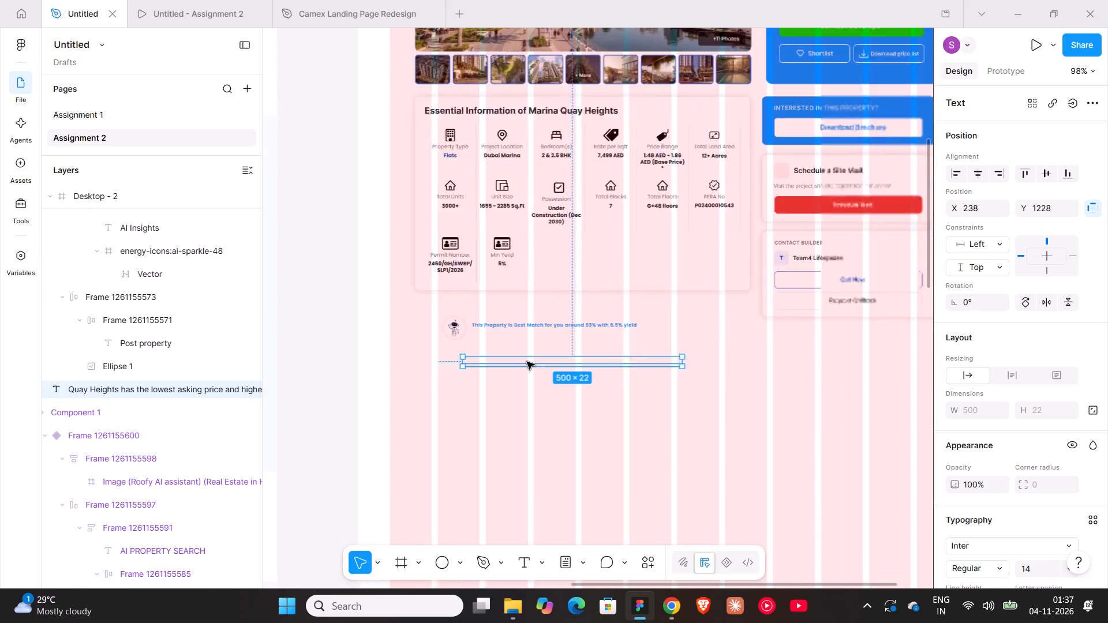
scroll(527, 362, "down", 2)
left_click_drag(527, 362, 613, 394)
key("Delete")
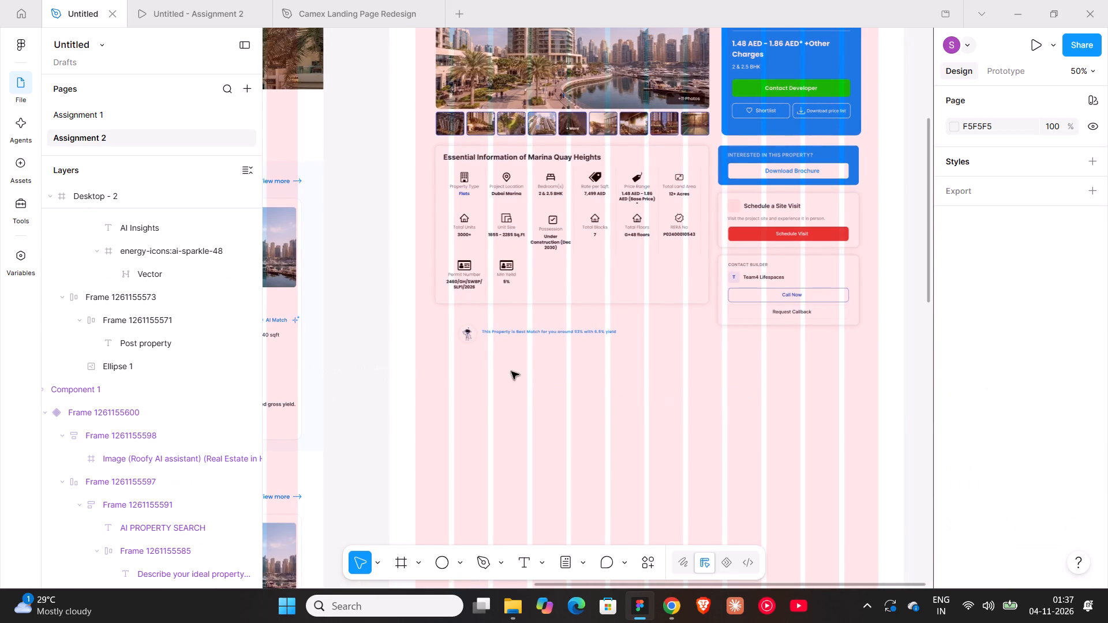
Add the text "Comparing with other search result Quay Heights is best with expected high yield" below the robot's match sentence.
scroll(491, 346, "up", 7, "ctrl")
key("t")
left_click(491, 346)
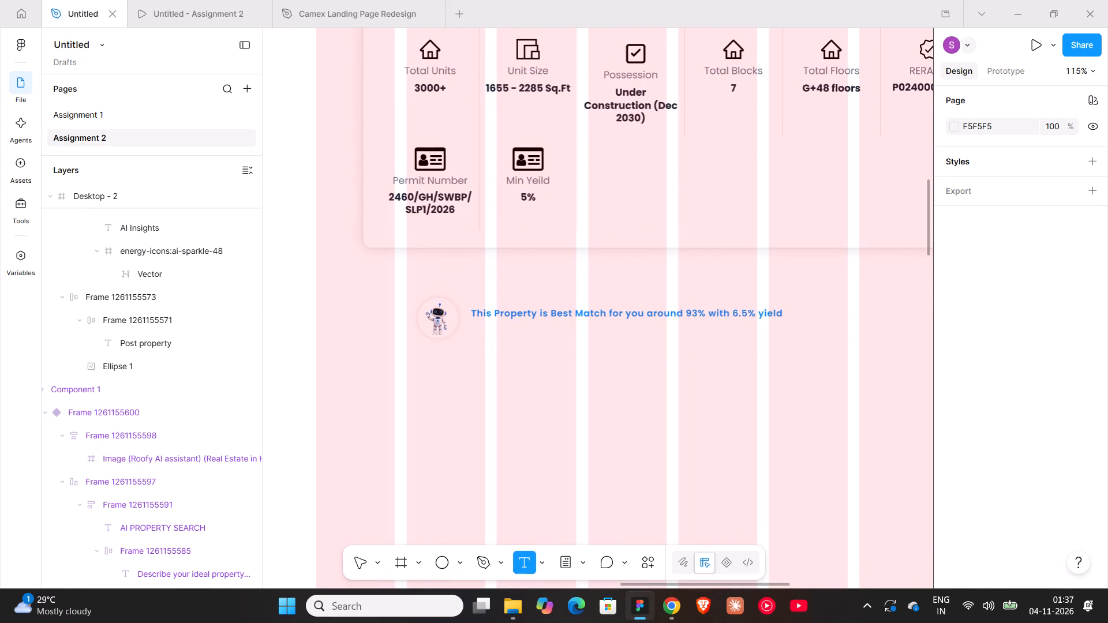
type("Co")
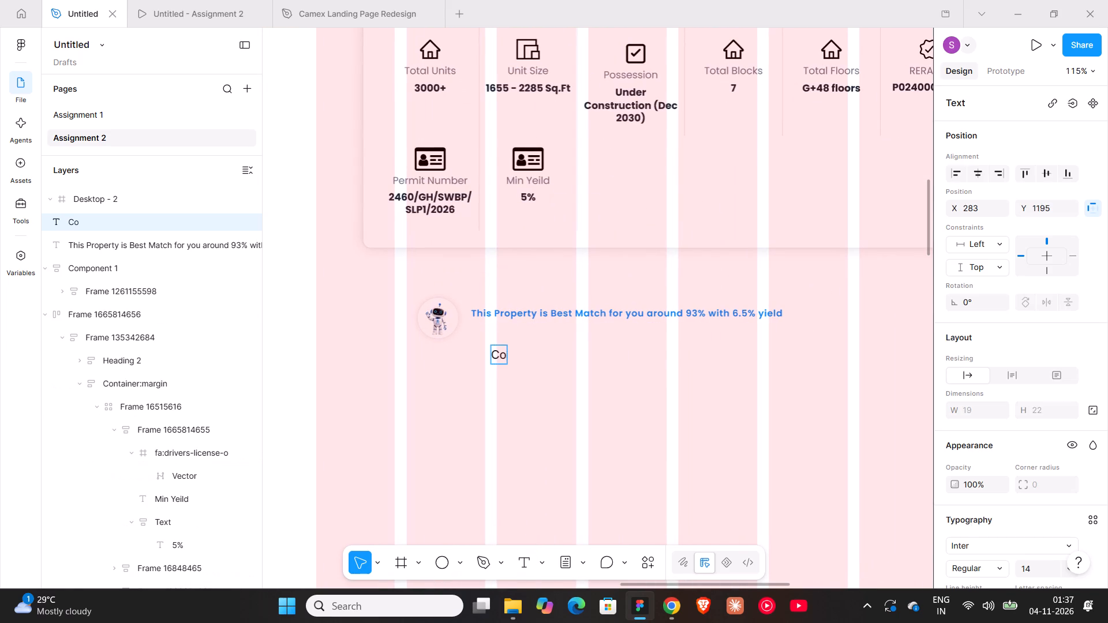
type("mapring")
key("space")
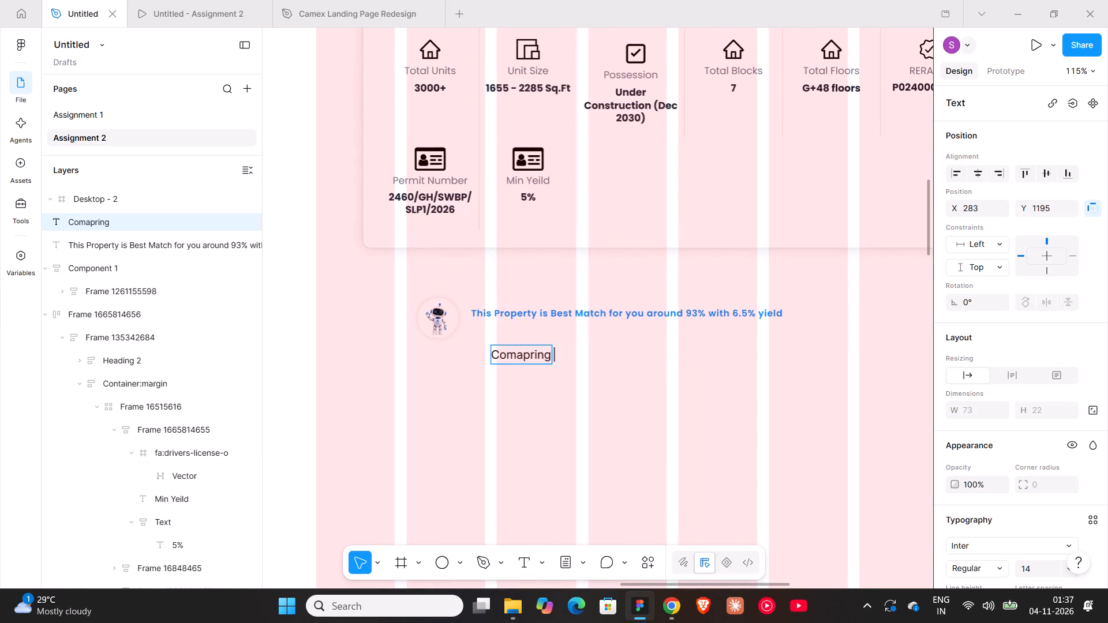
key("BackSpace")
key("BackSpace")
key("BackSpace")
key("BackSpace")
key("BackSpace")
key("BackSpace")
key("BackSpace")
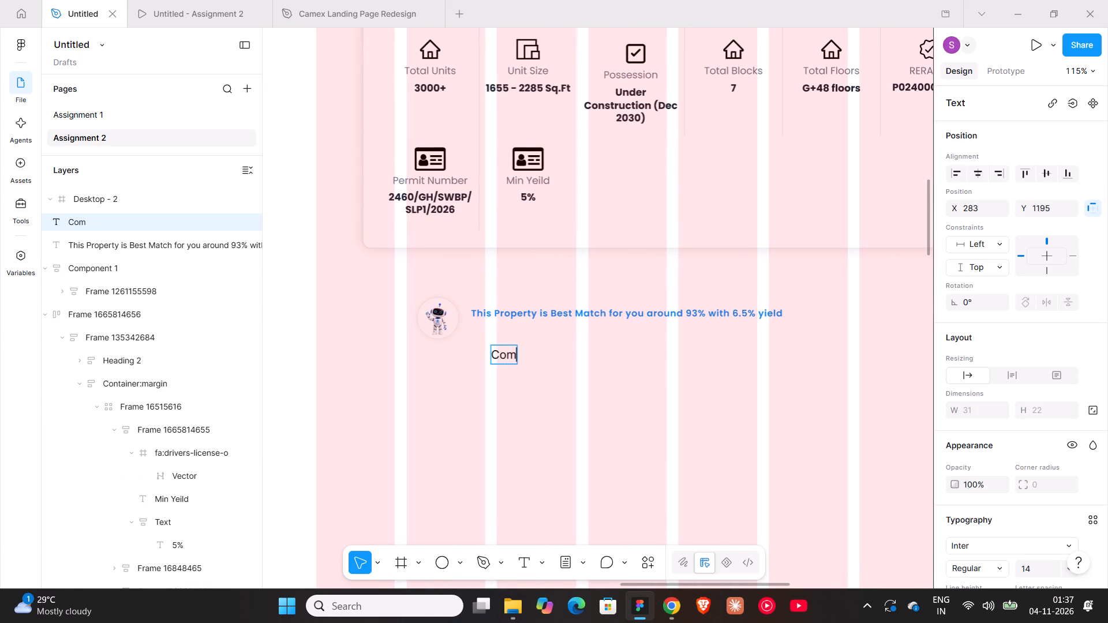
type("paring with")
key("space")
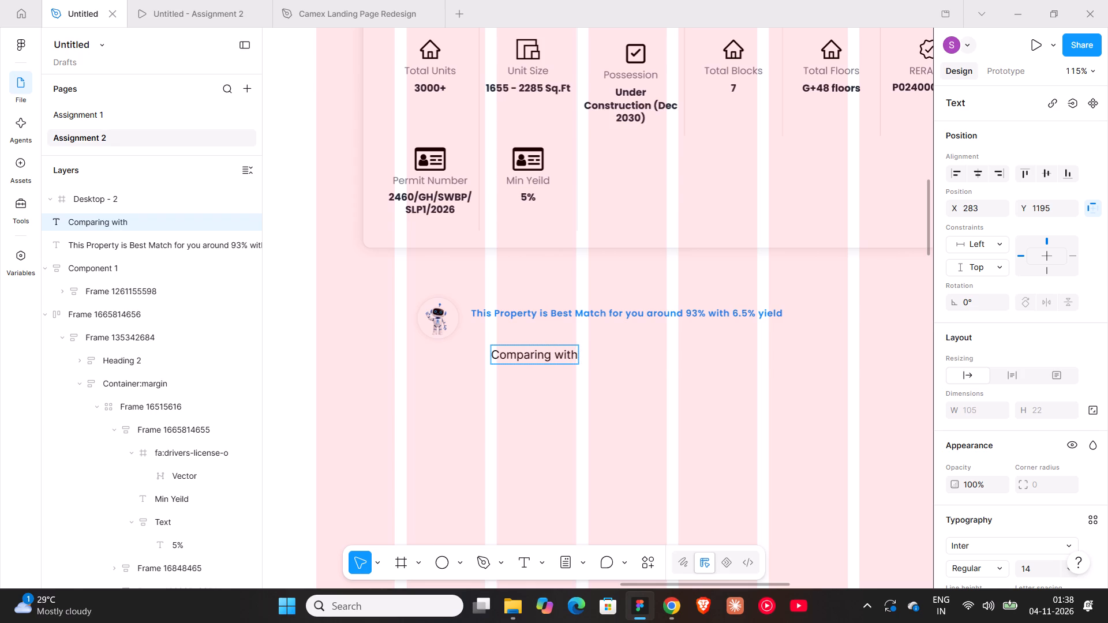
type("other")
key("space")
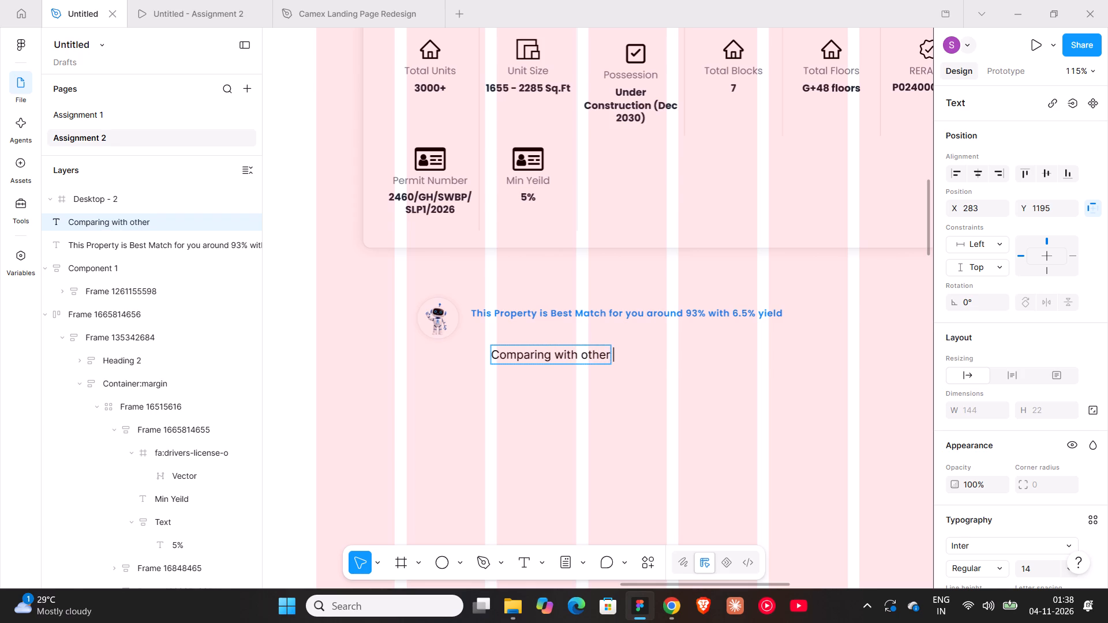
type("serach results")
key("space")
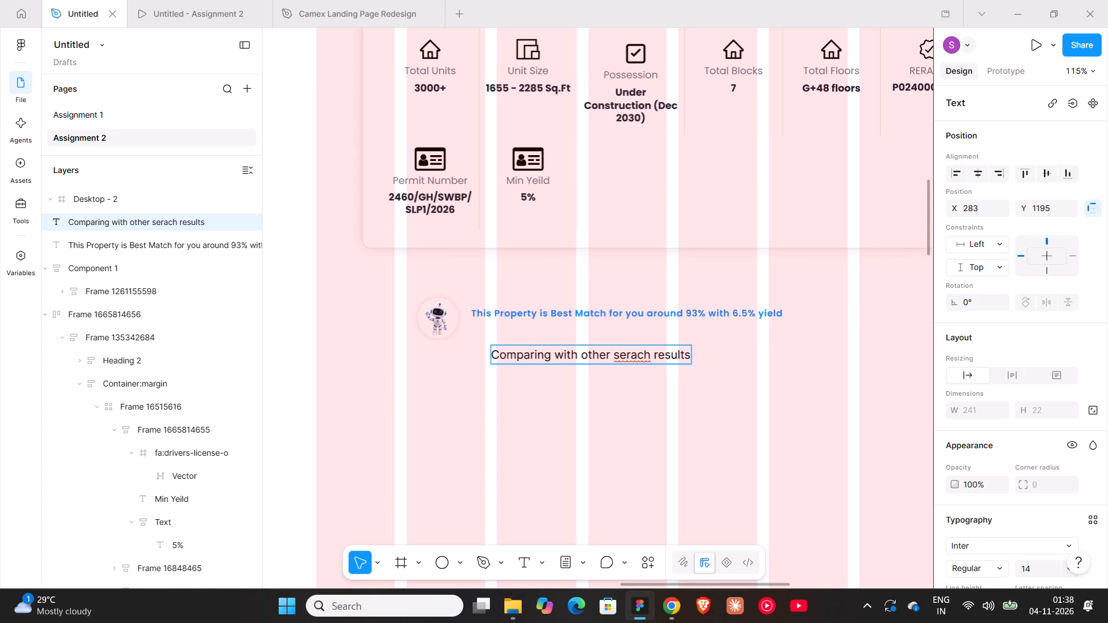
key("BackSpace")
key("BackSpace")
key("BackSpace")
key("BackSpace")
key("BackSpace")
key("BackSpace")
key("BackSpace")
key("BackSpace")
key("BackSpace")
key("BackSpace")
key("BackSpace")
key("BackSpace")
key("BackSpace")
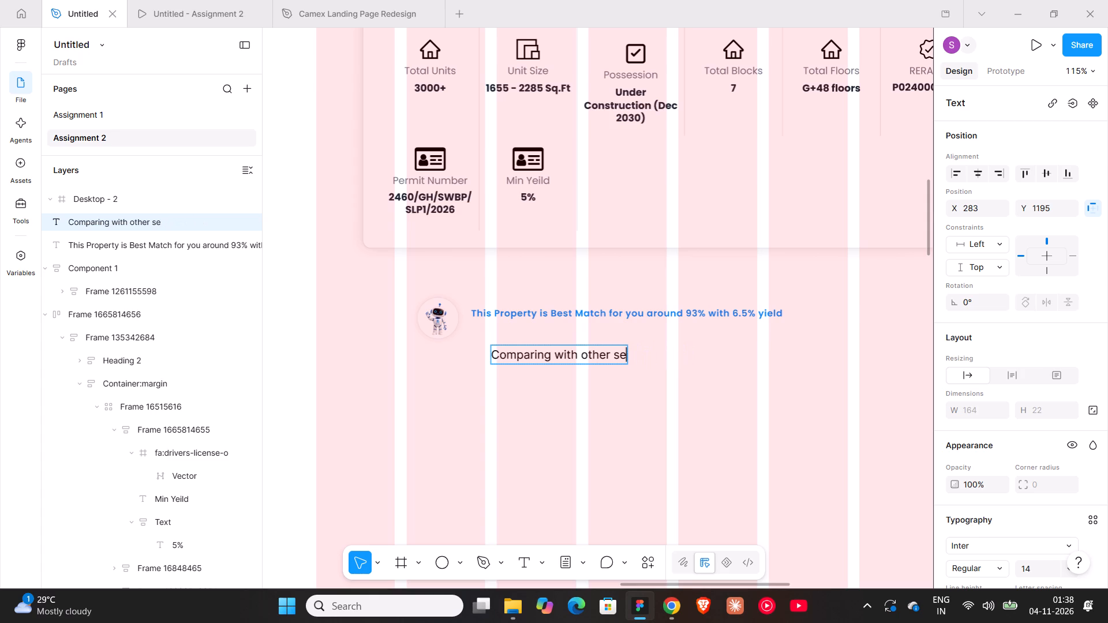
type("arch reu")
key("BackSpace")
type("sukr")
key("space")
key("BackSpace")
key("BackSpace")
key("BackSpace")
type("ly")
key("BackSpace")
key("t")
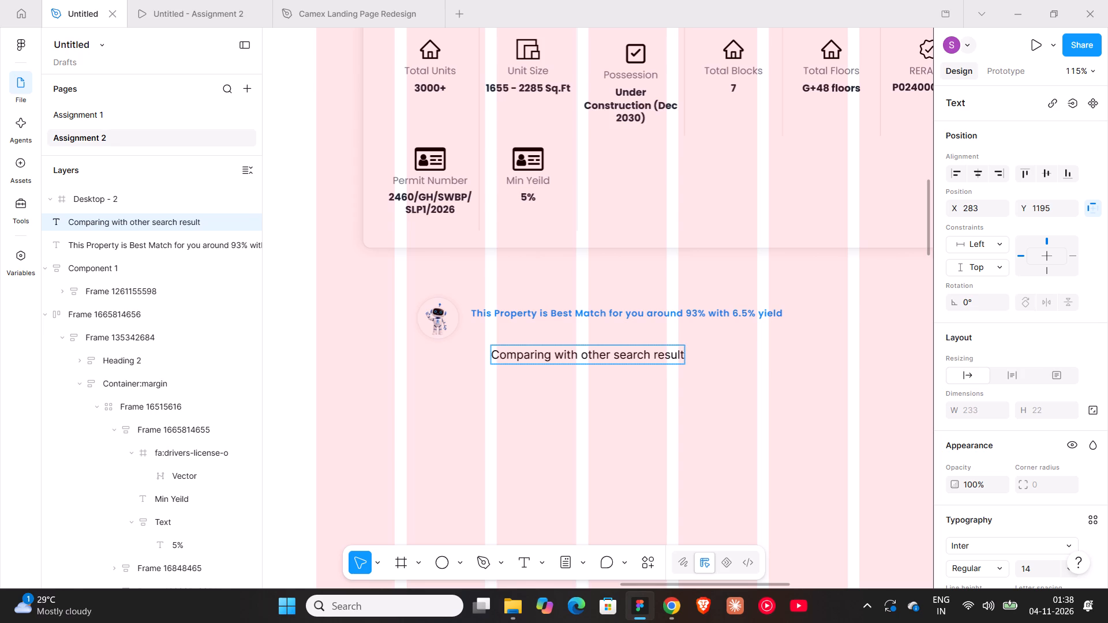
key("space")
type("Quay G")
key("BackSpace")
type("Hei")
type("ghts")
key("space")
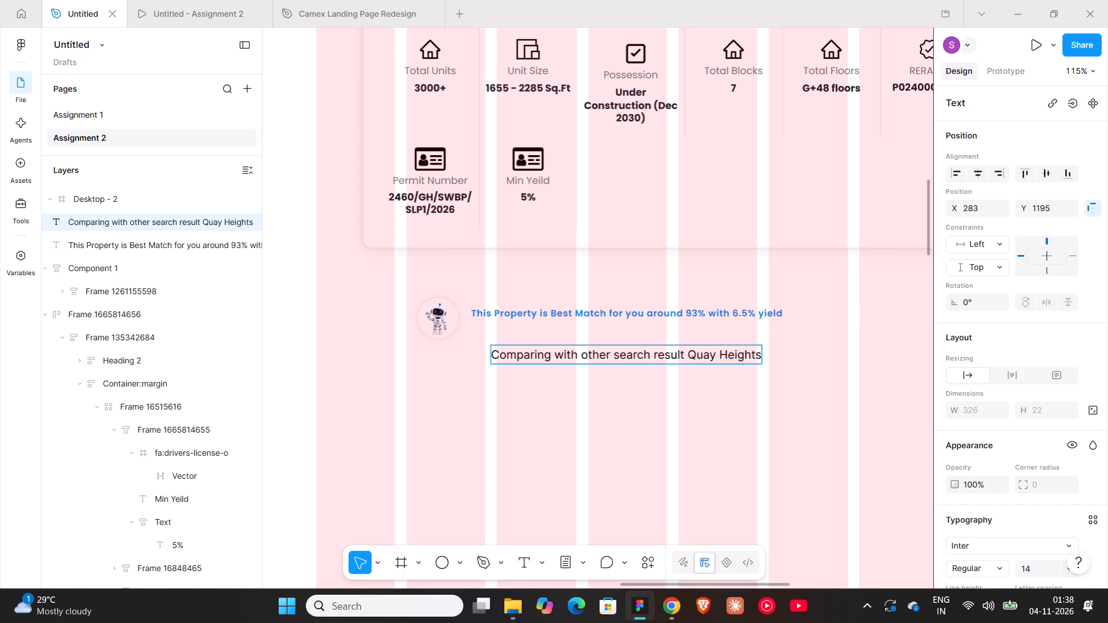
type("is bet")
key("space")
key("BackSpace")
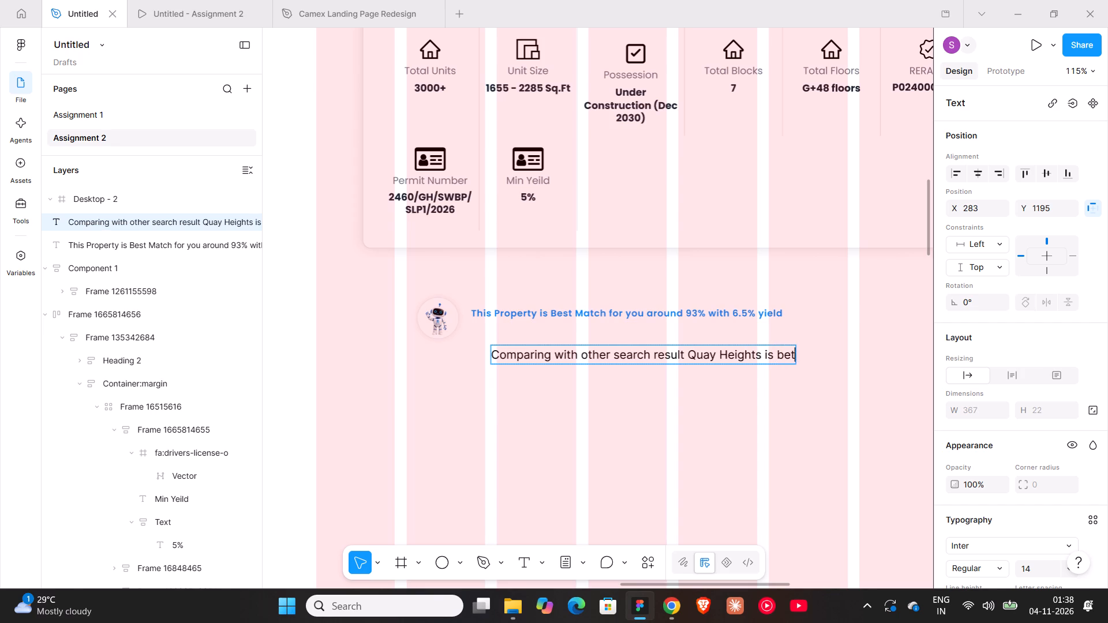
key("BackSpace")
type("st with")
key("space")
type("expected high")
key("space")
type("yeild")
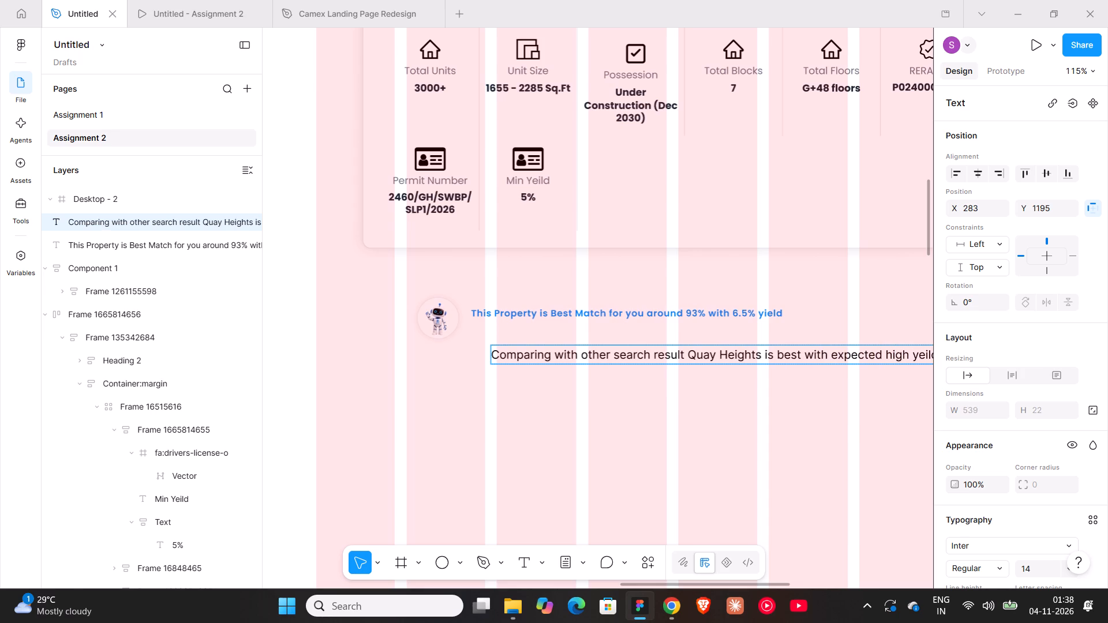
key("BackSpace")
key("BackSpace")
key("BackSpace")
type("ild")
key("BackSpace")
key("BackSpace")
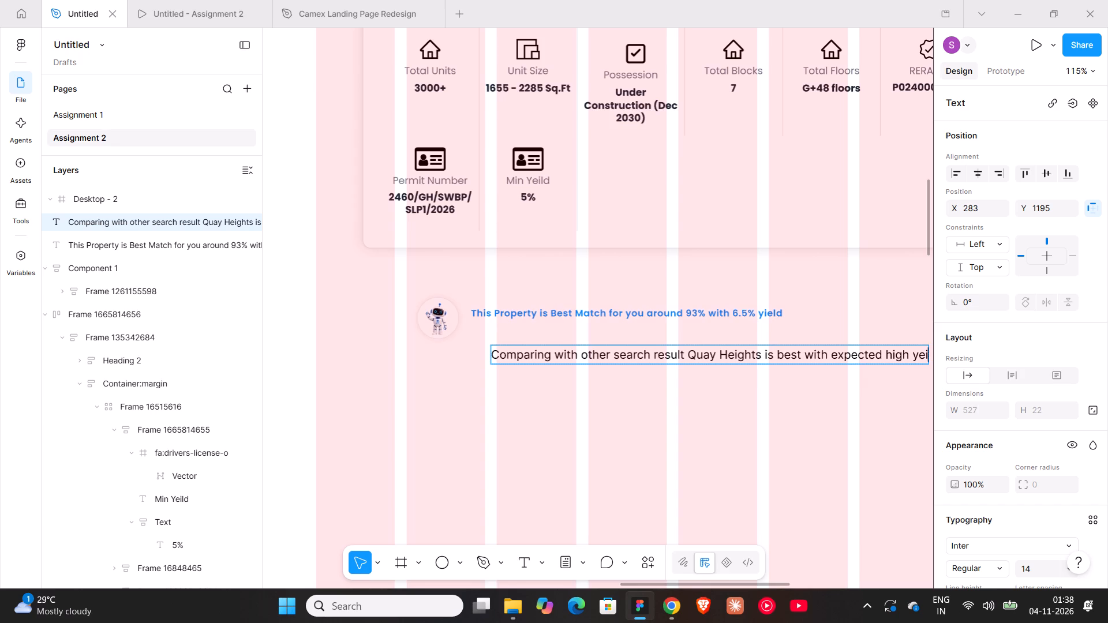
key("BackSpace")
key("BackSpace")
type("ield")
left_click(514, 383)
Change the blue match sentence's font to Inter and set its size to 14.
left_click(576, 315)
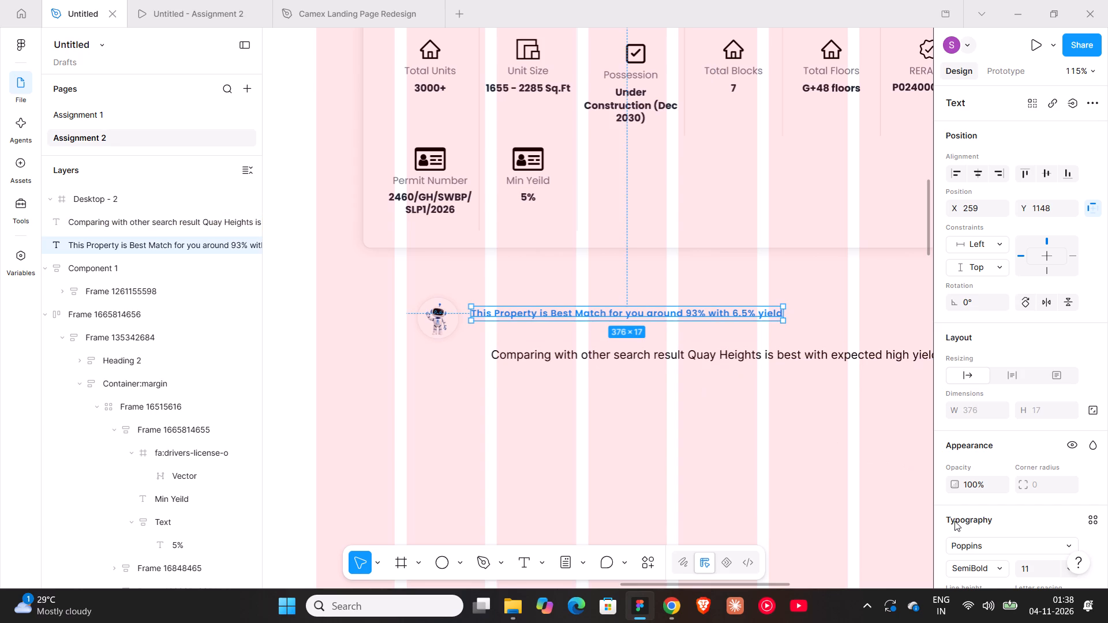
left_click(969, 549)
type("inter")
key("Return")
left_click(1000, 564)
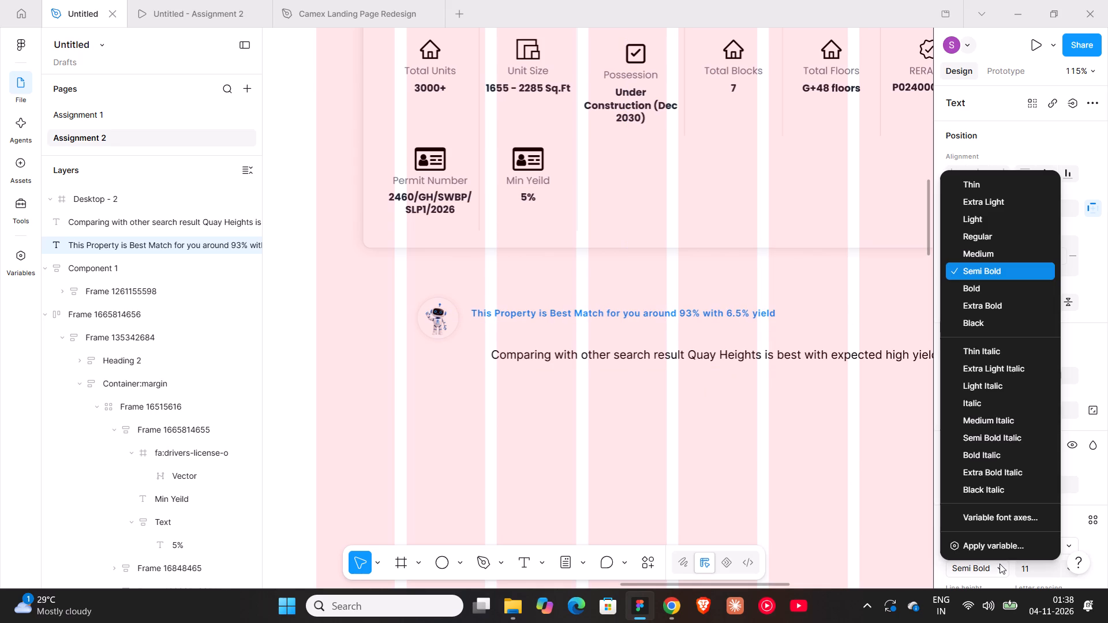
left_click(1045, 572)
type("14")
key("Return")
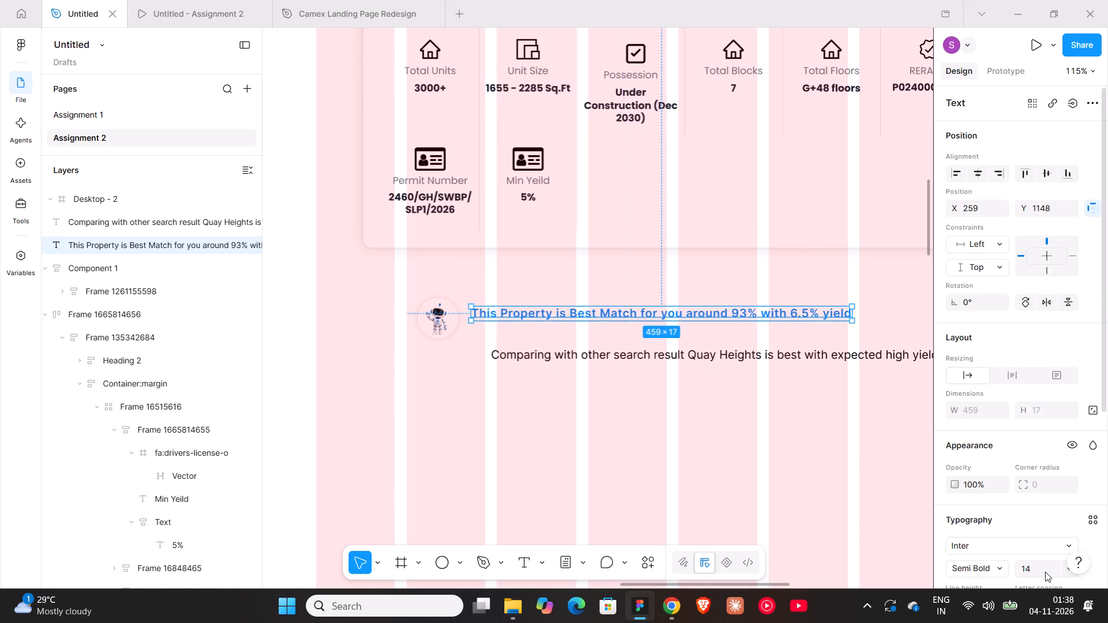
Set the font size of the "Comparing with other search result" sentence to 12.
left_click(732, 358)
scroll(1038, 561, "down", 1)
left_click(1032, 496)
type("12")
key("Return")
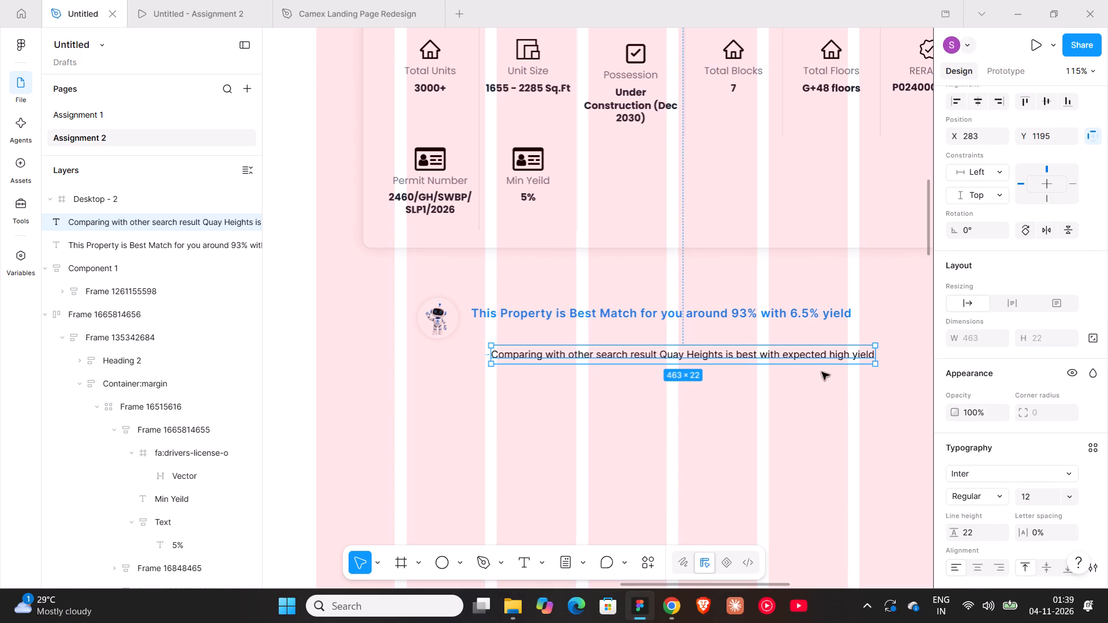
Set the font size of the blue match sentence to 16.
left_click(796, 317)
left_click(1030, 498)
type("16")
key("Return")
left_click(763, 351)
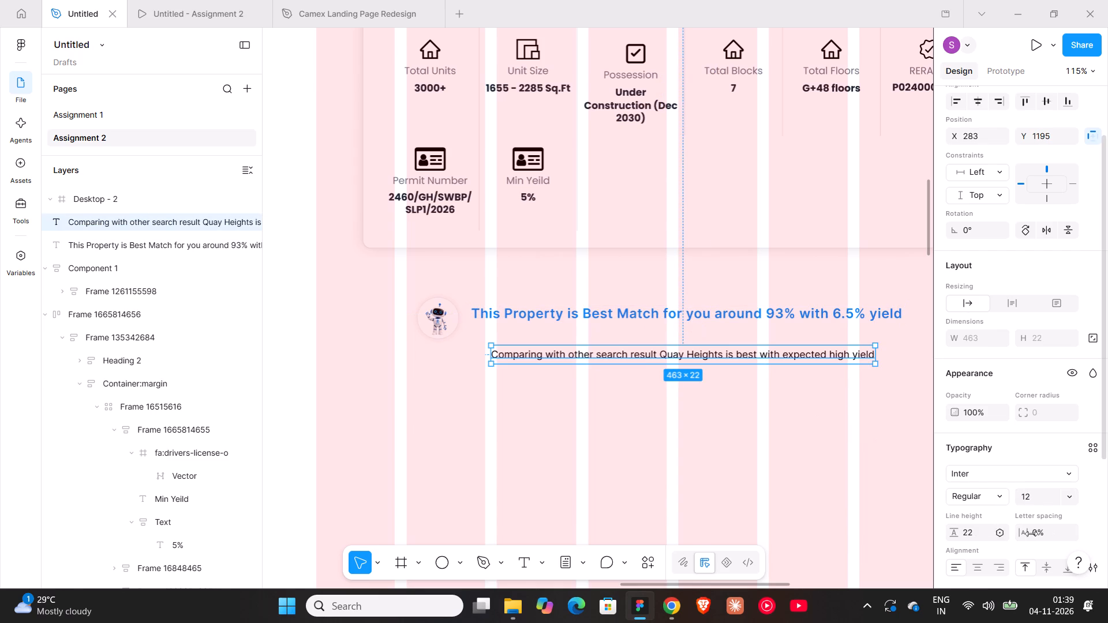
left_click(635, 385)
Move the comparison sentence up so it sits directly beneath the match sentence.
left_click_drag(518, 356, 500, 339)
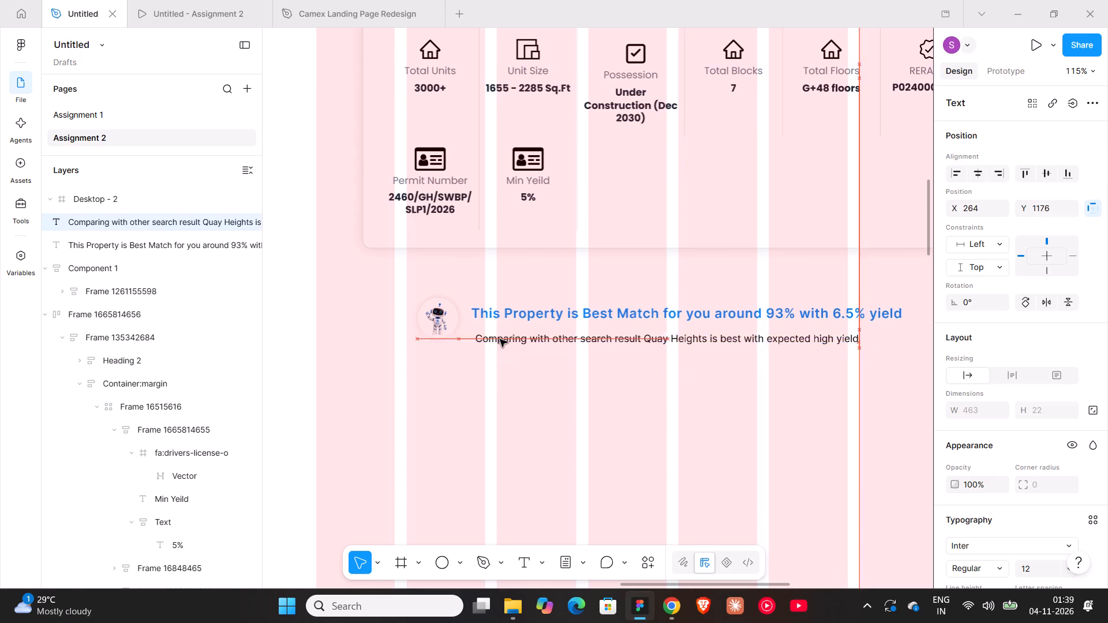
left_click_drag(500, 339, 503, 338)
Recolour the comparison sentence with the grey 5F6E78 from this page's colours.
scroll(998, 517, "down", 3)
left_click(952, 481)
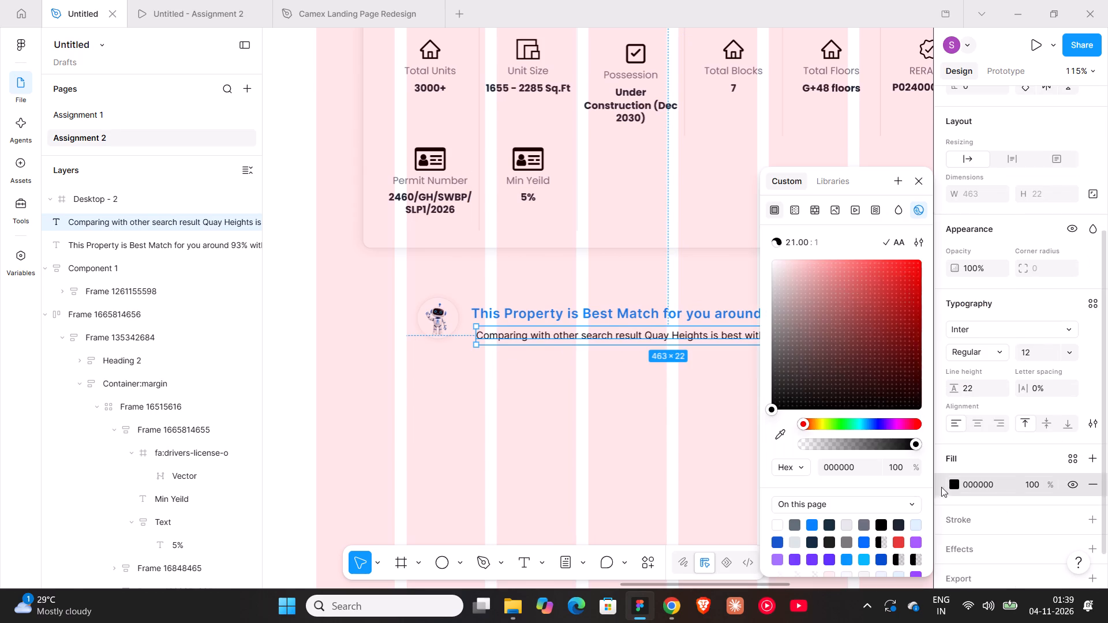
left_click(793, 525)
left_click_drag(620, 441, 616, 436)
Align the match sentence and the comparison sentence along their left edges.
left_click(540, 318, "shift")
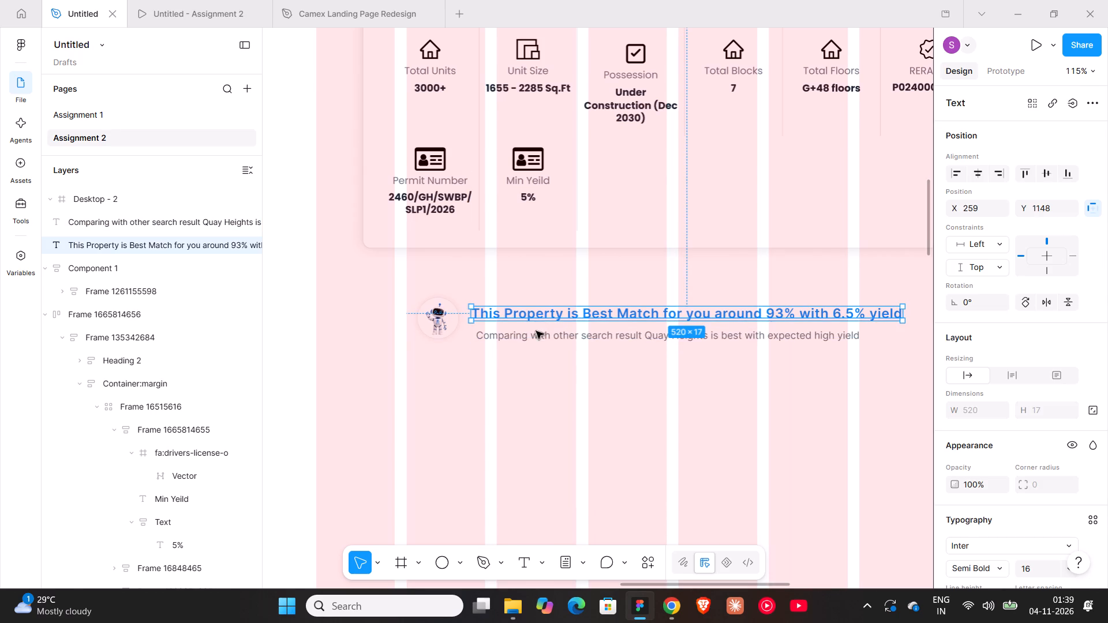
left_click(529, 342, "shift")
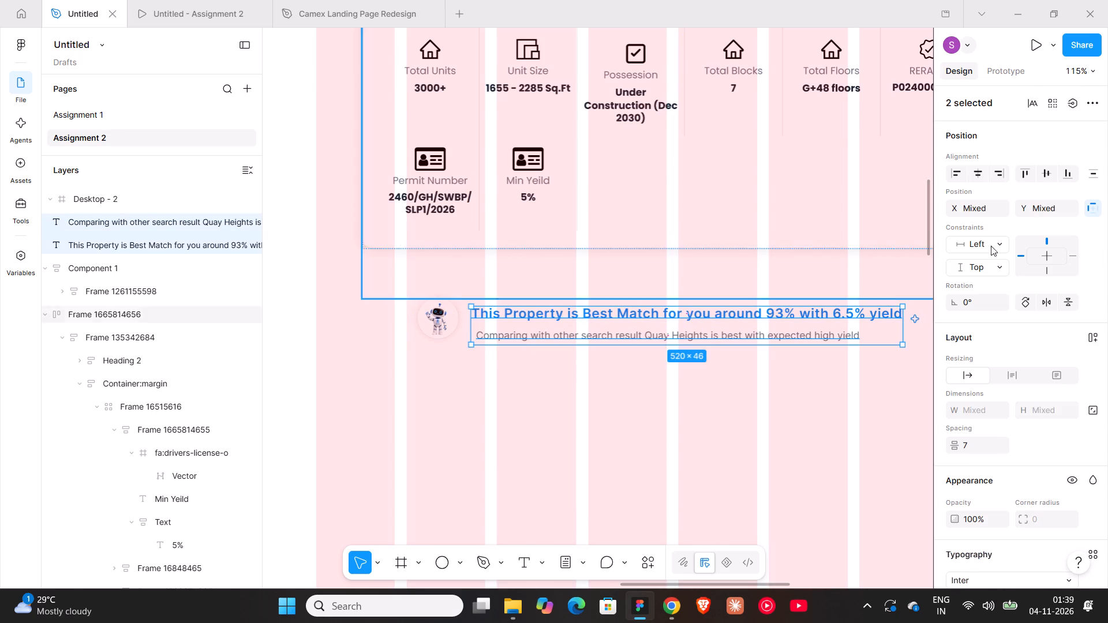
left_click(958, 172)
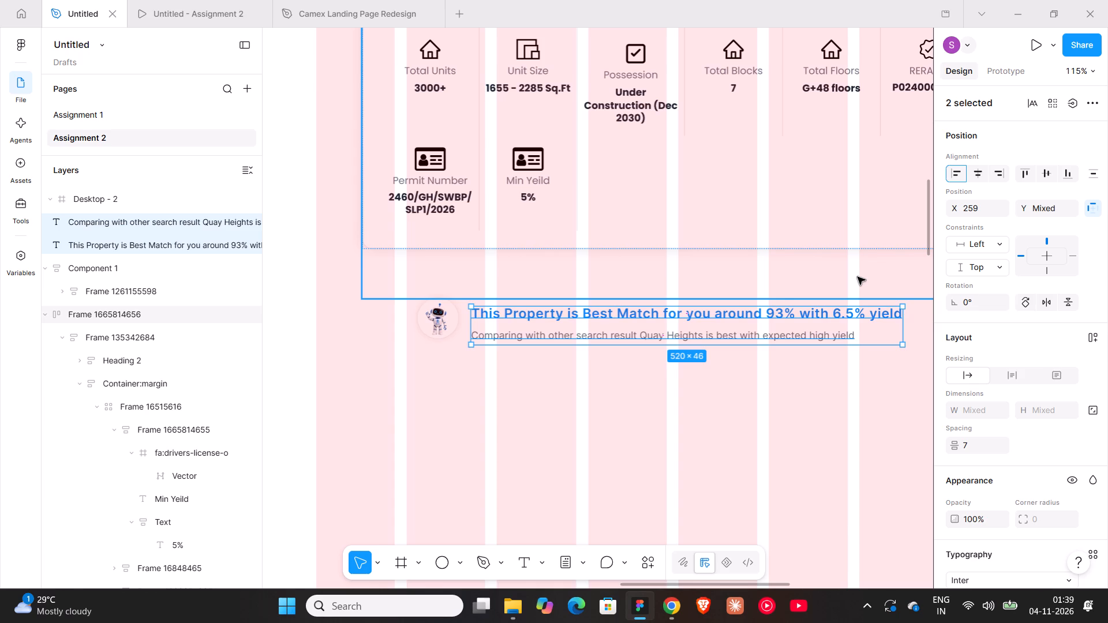
Wrap the two sentences in a vertical auto layout frame with a gap of 4.
key("shift+a")
left_click(1038, 456)
left_click(1038, 448)
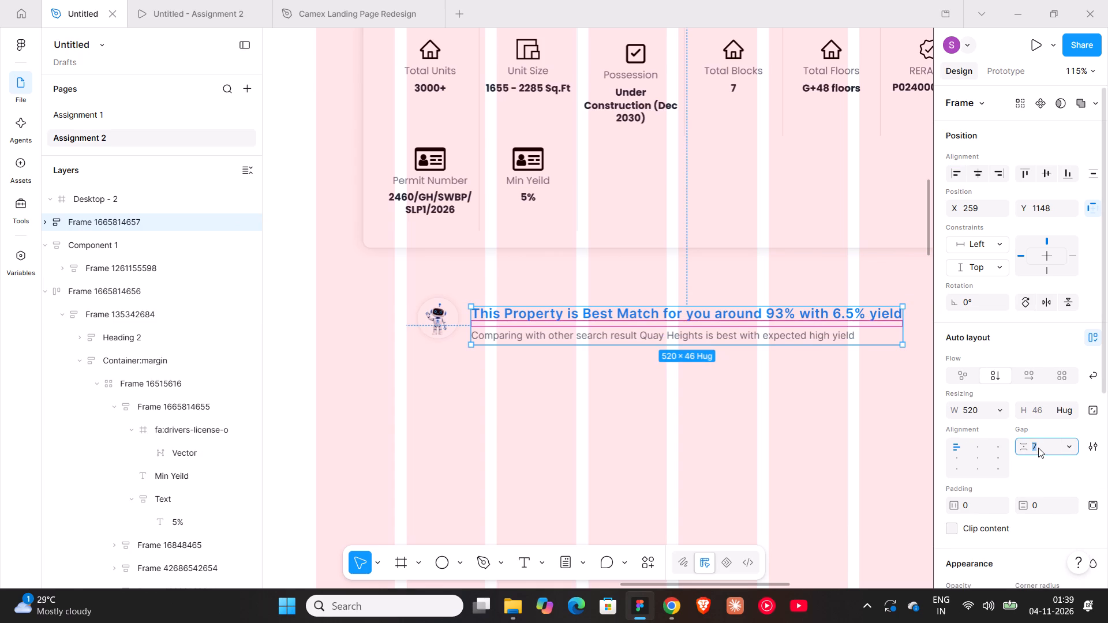
key("4")
key("Return")
Vertically centre the robot with the two-line text frame and combine them in a horizontal auto layout frame.
left_click(433, 313, "shift")
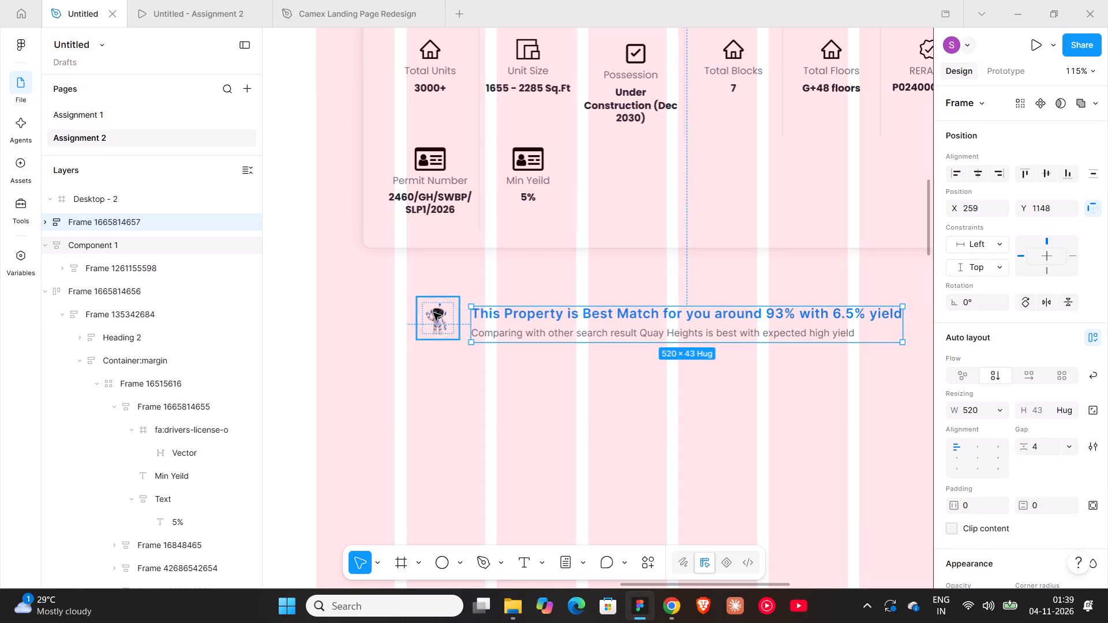
left_click(1041, 176)
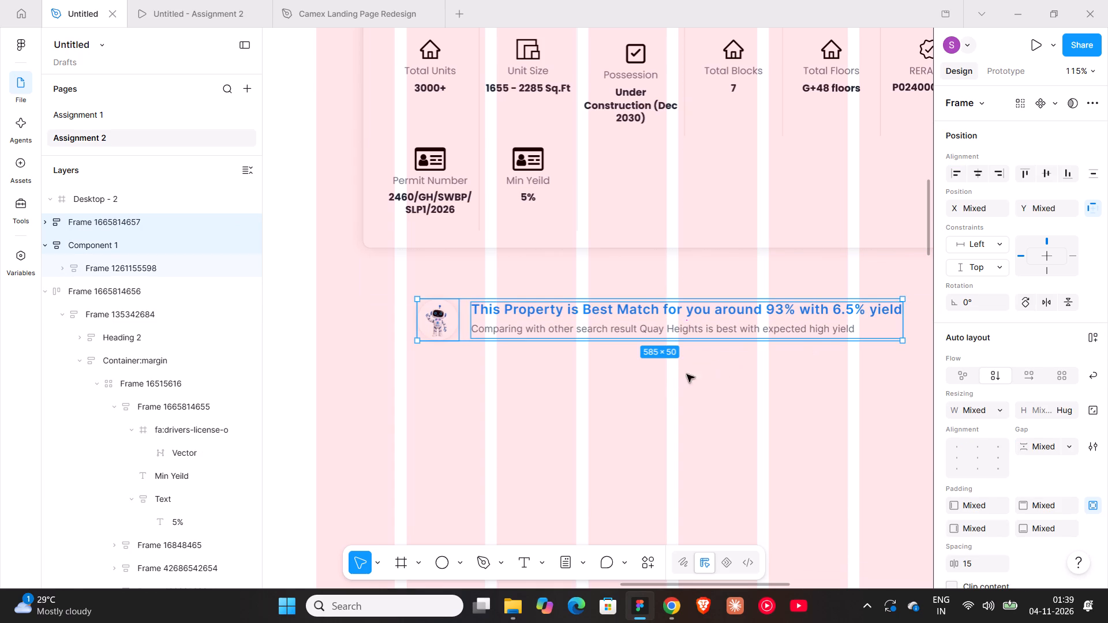
key("shift+a")
scroll(615, 348, "down", 4, "ctrl")
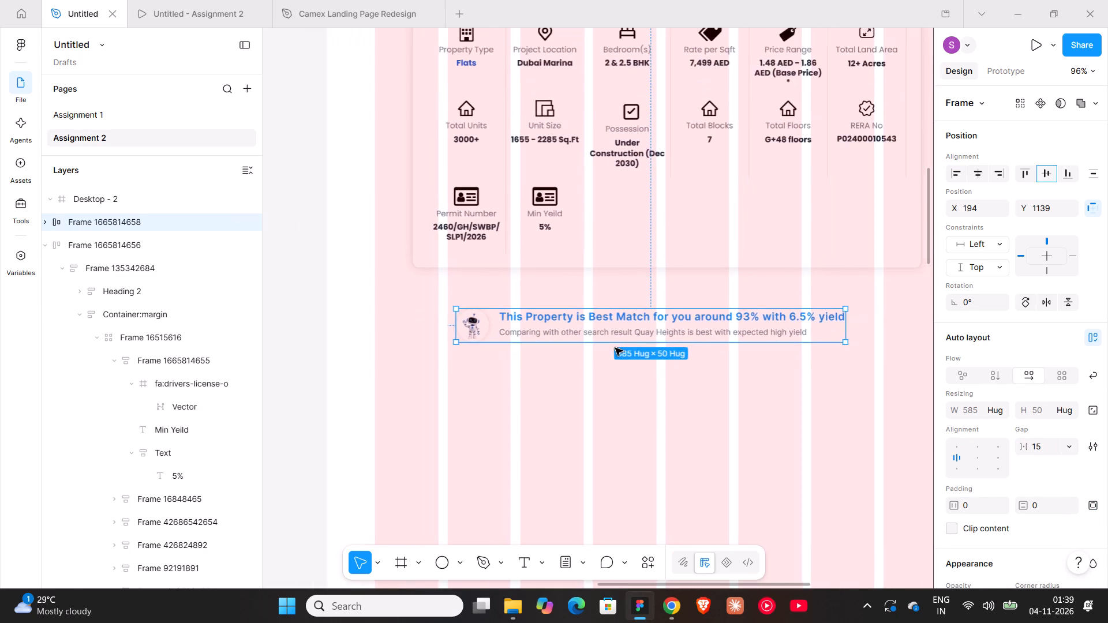
scroll(615, 348, "down", 4, "shift")
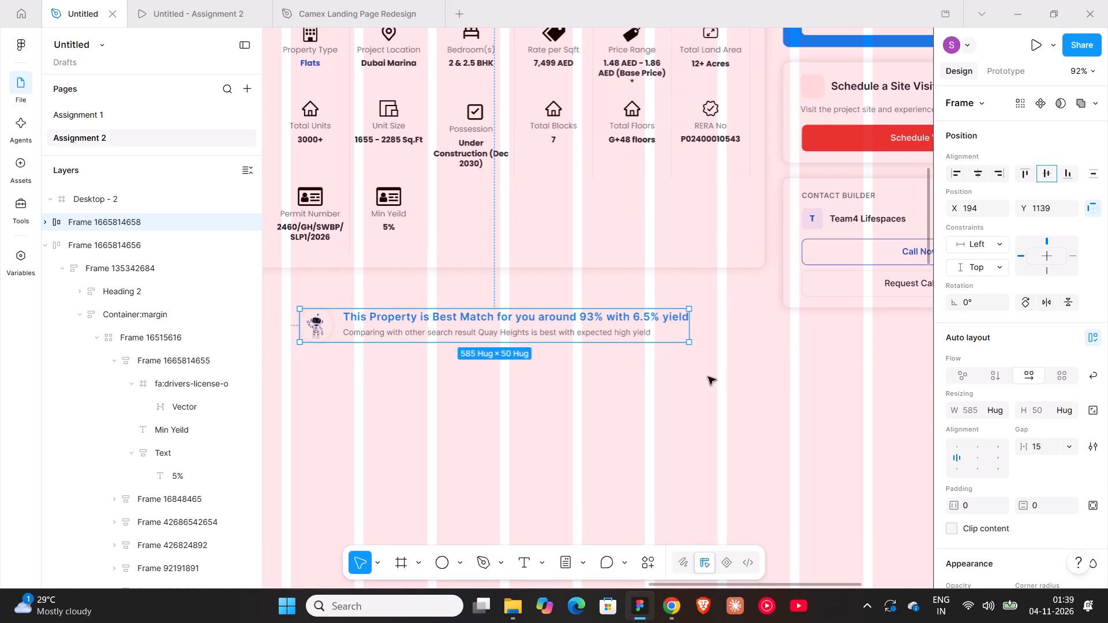
Set the robot message frame's horizontal padding to 52.
scroll(985, 407, "down", 3)
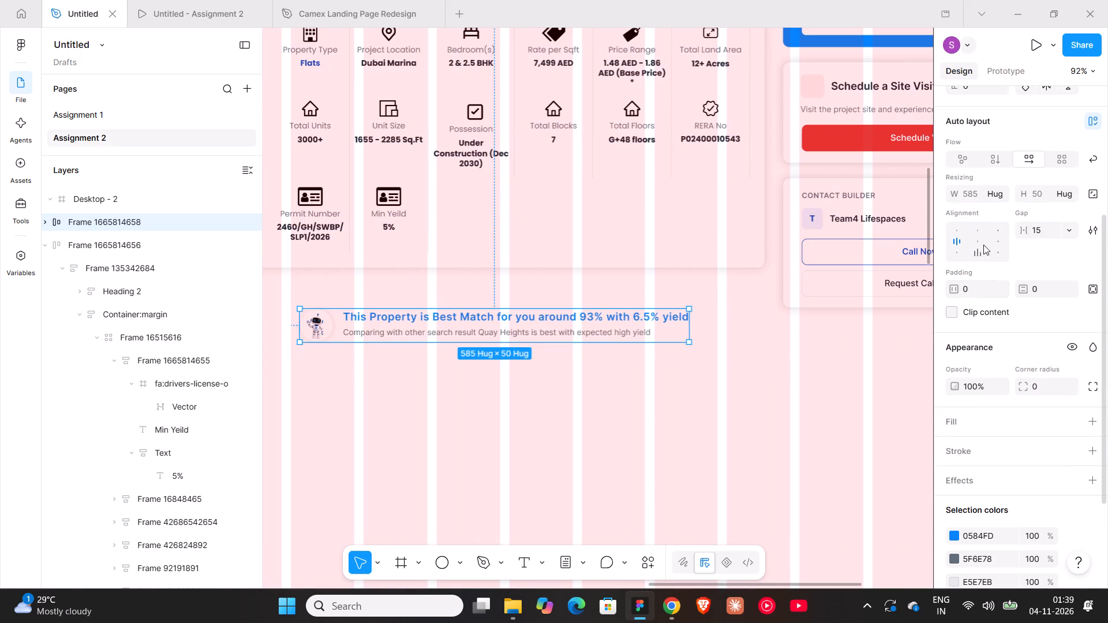
left_click_drag(952, 288, 554, 307)
left_click_drag(554, 307, 611, 310)
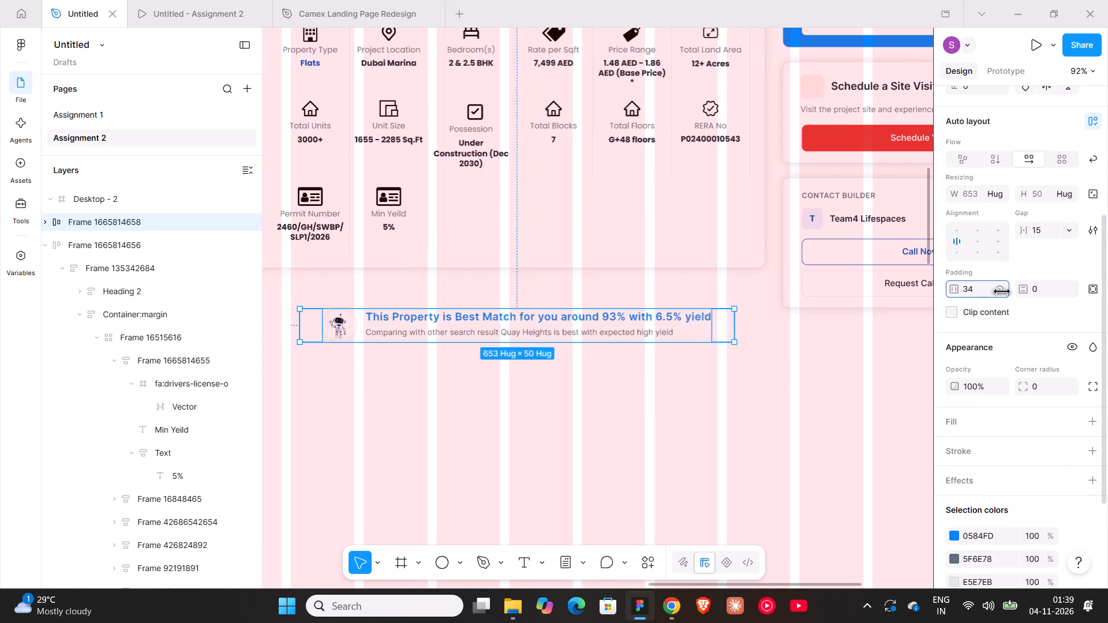
left_click_drag(611, 310, 951, 288)
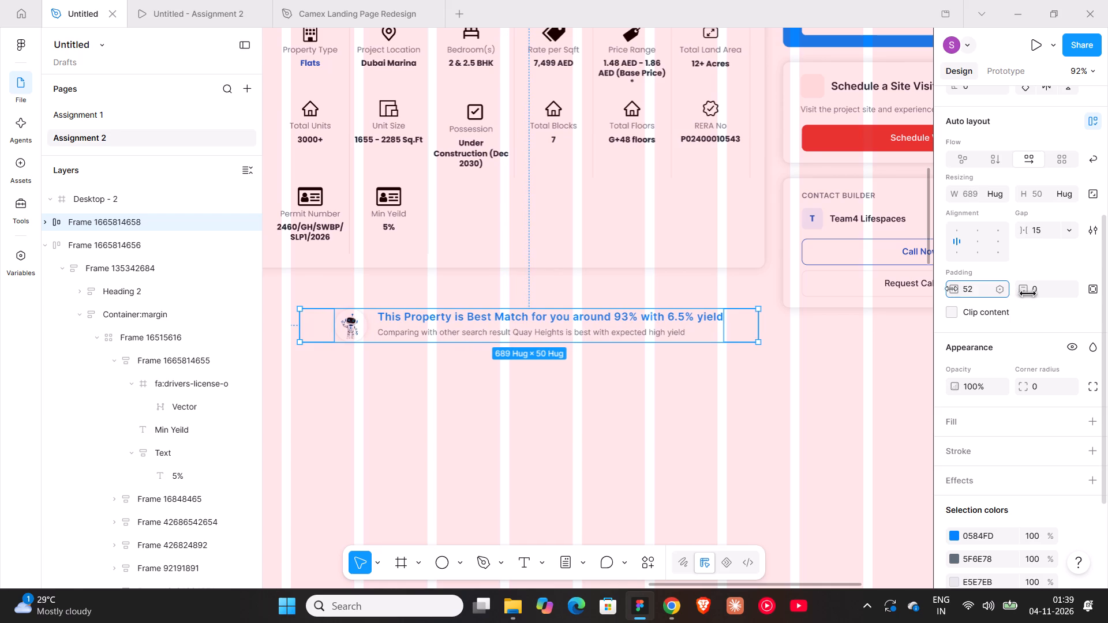
left_click_drag(951, 288, 629, 311)
Move the robot message frame just below the property details card, aligned to its left edge, at X 128, Y 1113.
scroll(652, 342, "up", 4, "shift")
left_click_drag(545, 328, 509, 309)
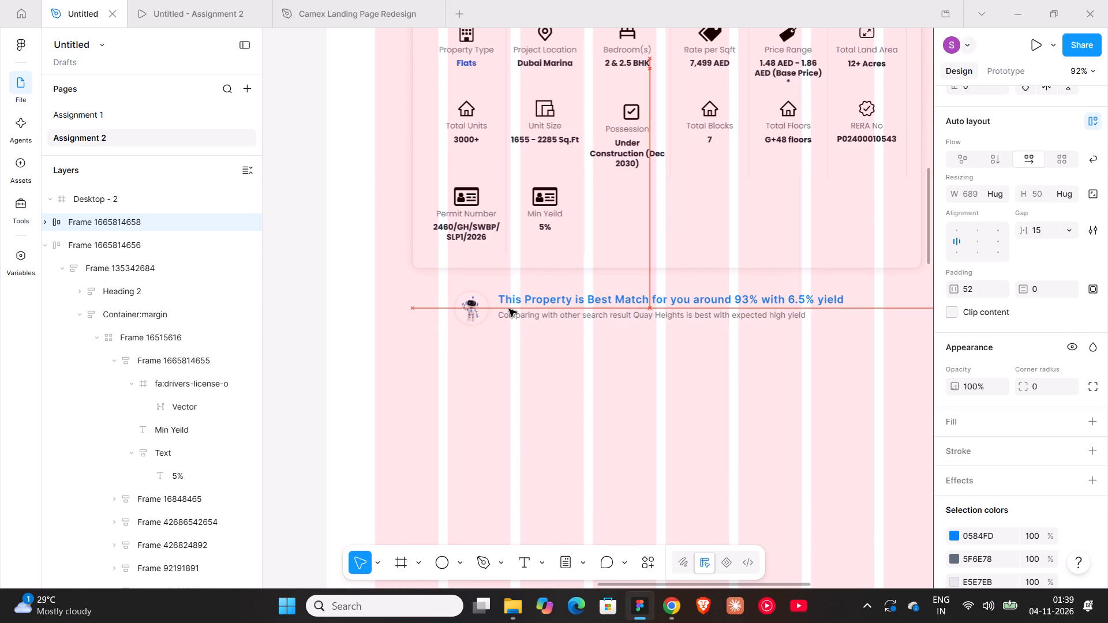
left_click_drag(509, 309, 500, 309)
Set the robot message frame's horizontal padding to 90 so its width matches the property details card.
scroll(500, 309, "down", 4, "shift")
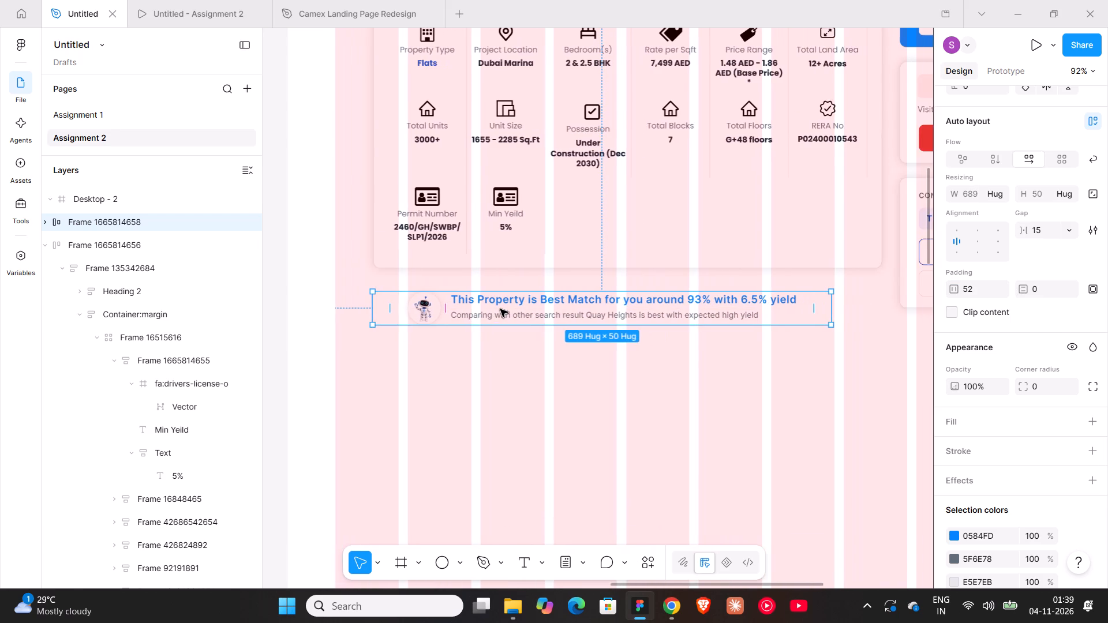
scroll(500, 309, "down", 3, "shift")
left_click_drag(953, 287, 570, 307)
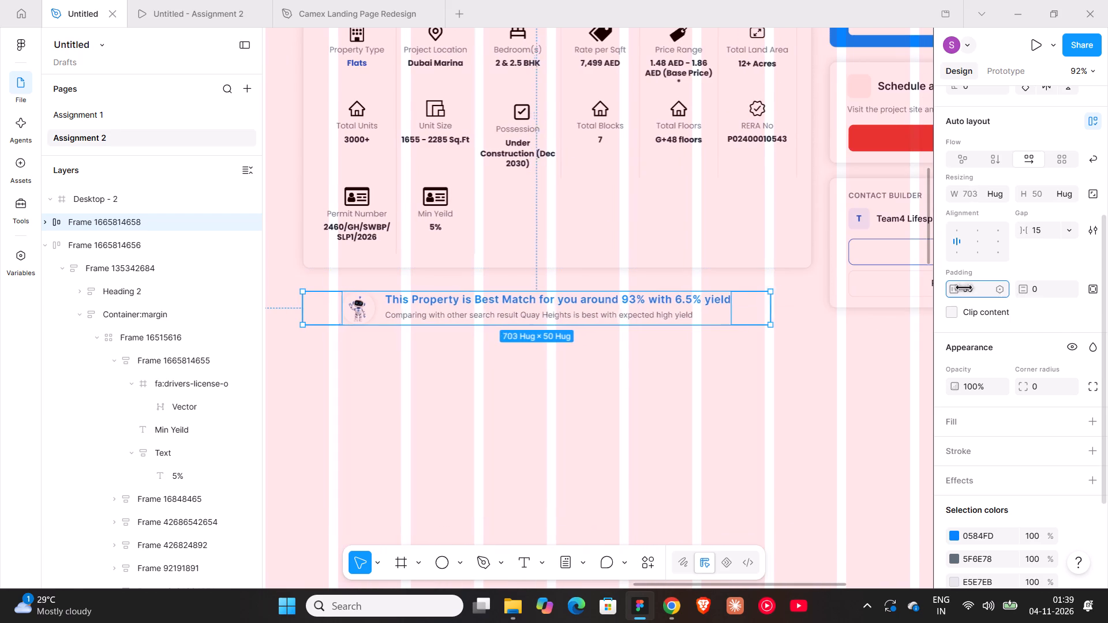
left_click_drag(570, 307, 612, 307)
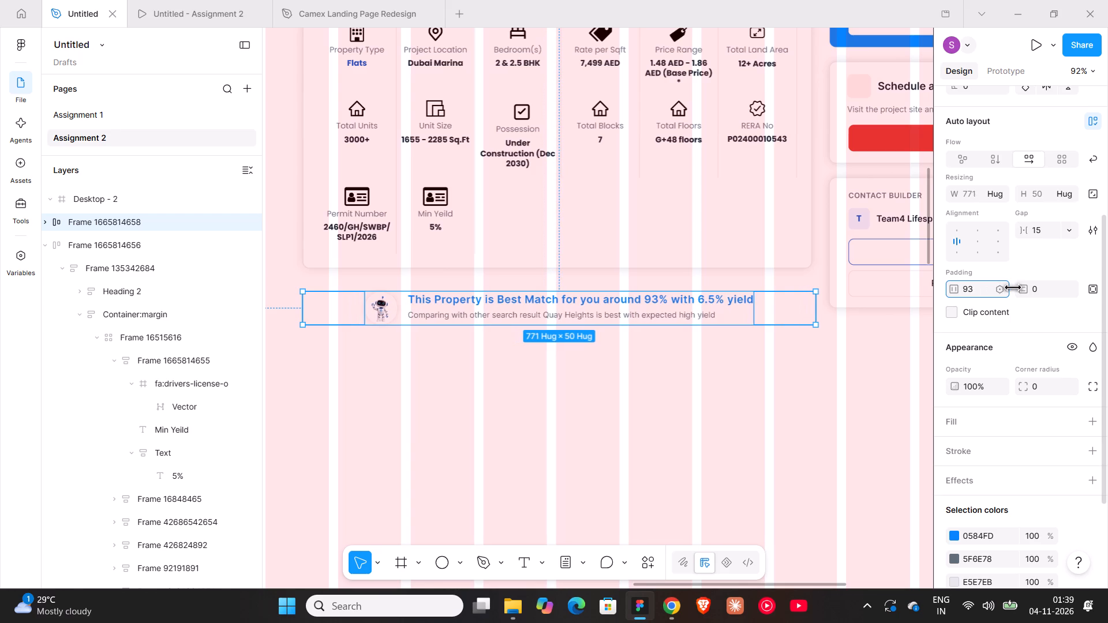
left_click_drag(612, 307, 611, 307)
double_click(802, 238)
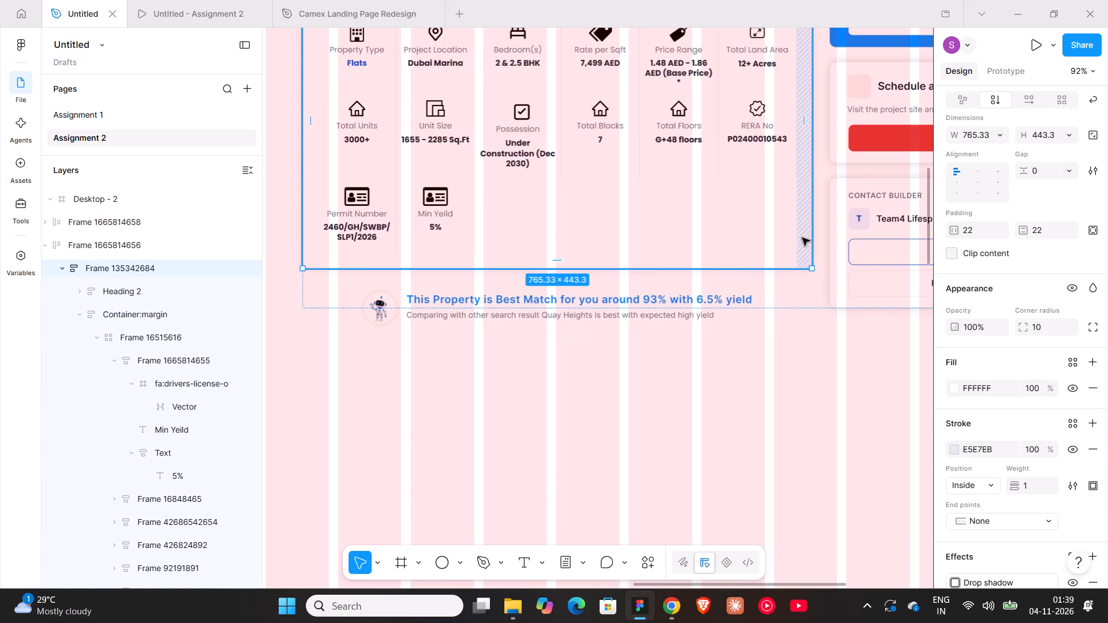
left_click(691, 298)
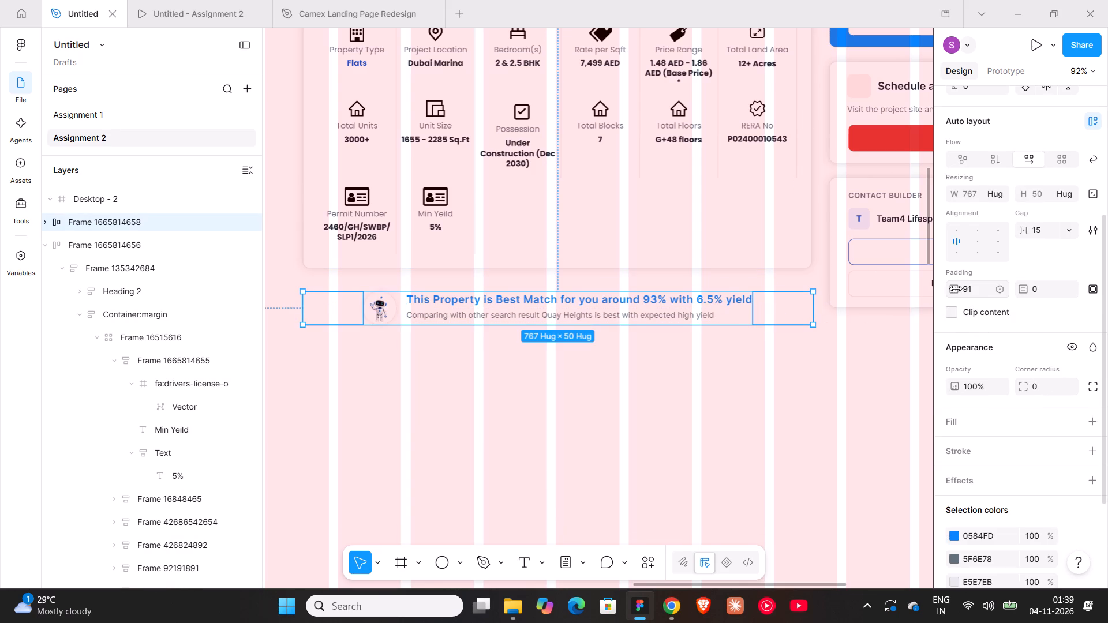
left_click_drag(956, 288, 553, 307)
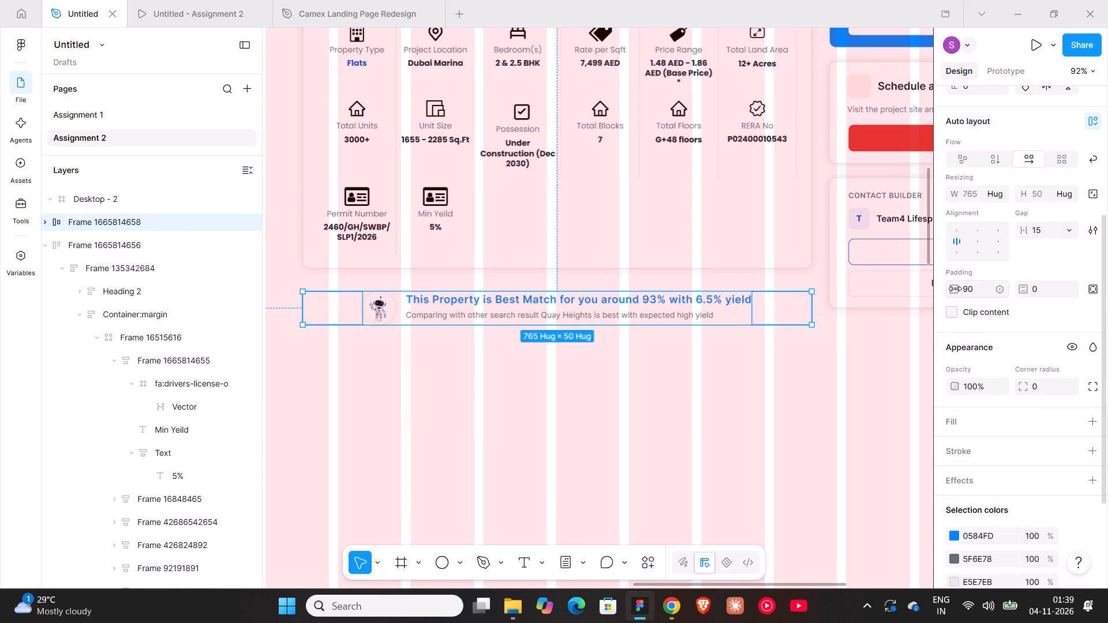
Set the robot message frame's vertical padding to 8.
left_click(1032, 289)
key("8")
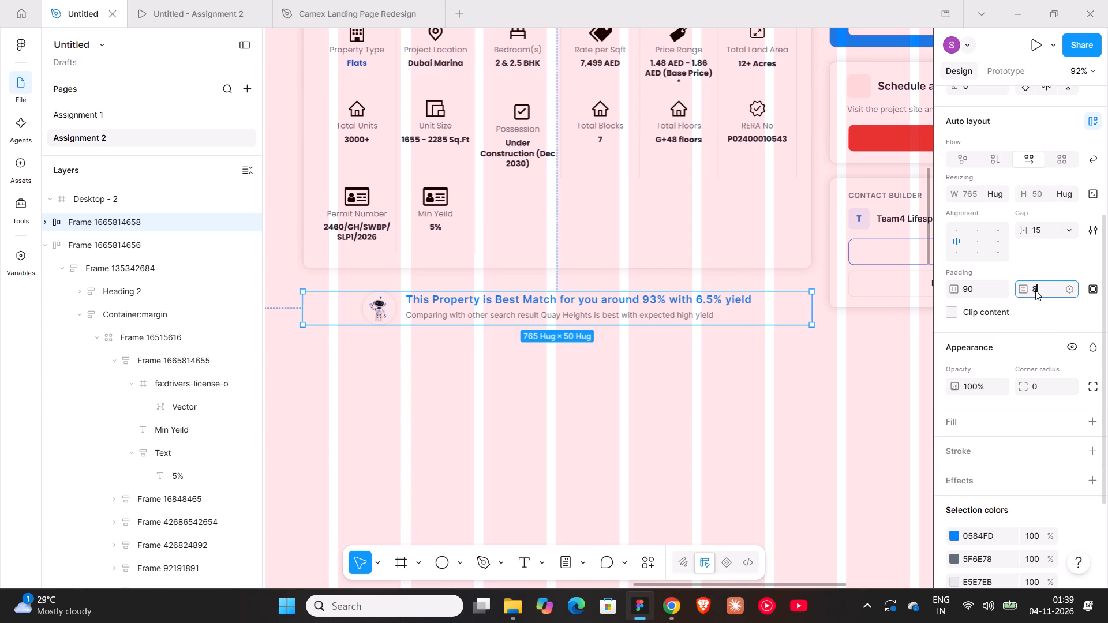
key("Return")
Give the robot message frame a white FFFFFF fill and a corner radius of 8.
scroll(1047, 425, "down", 2)
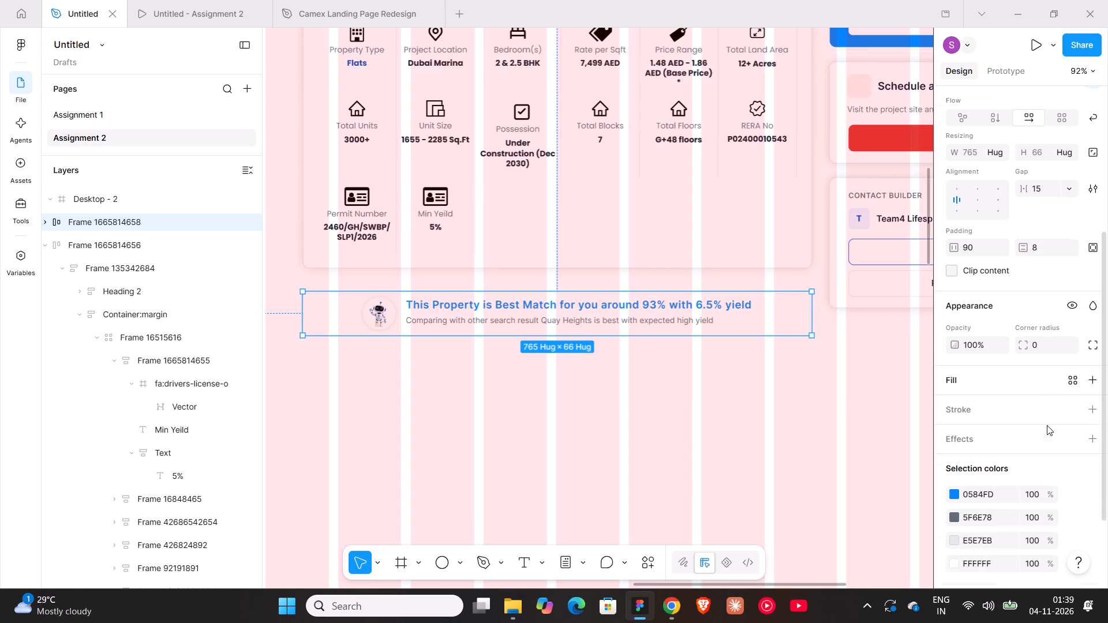
left_click(1094, 291)
left_click(1038, 258)
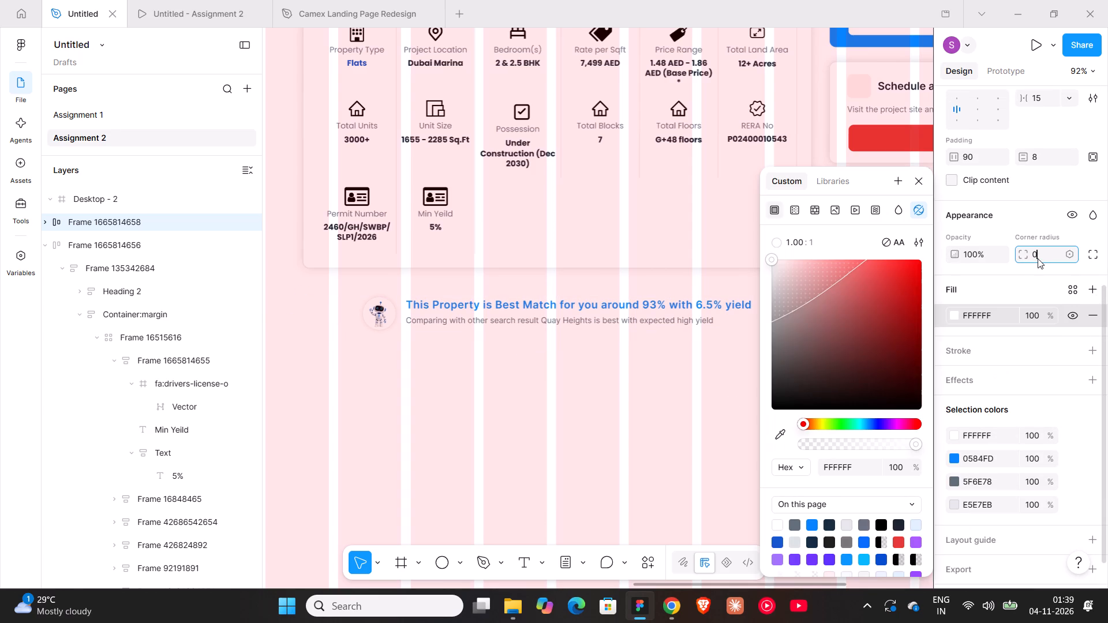
key("8")
key("Return")
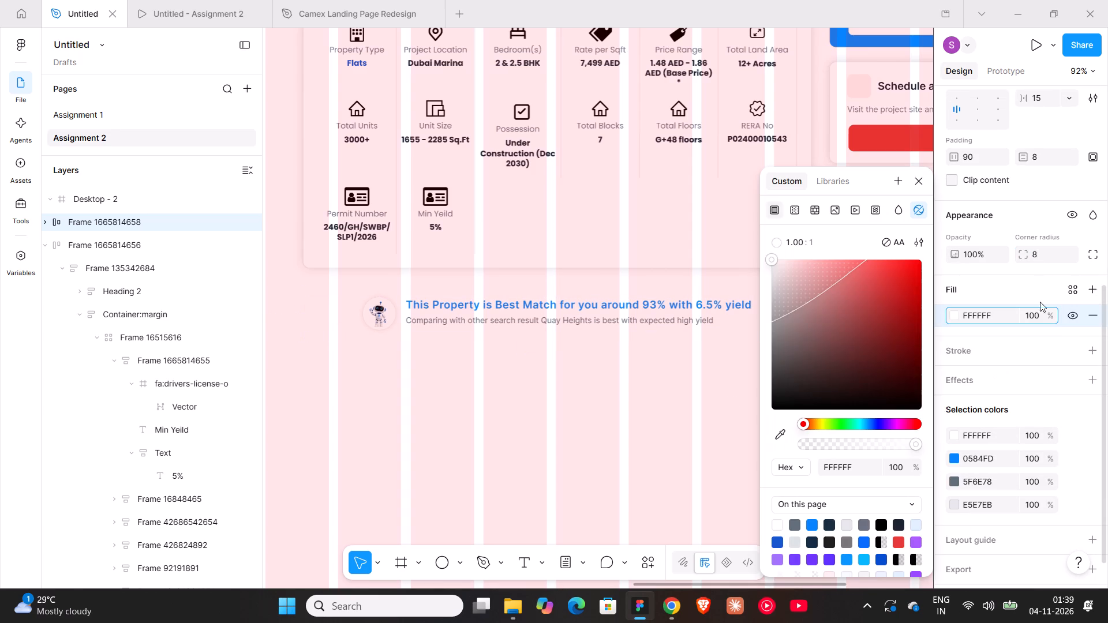
Add an inside stroke of weight 1 in light grey E5E7EB to the robot message frame.
left_click(1092, 346)
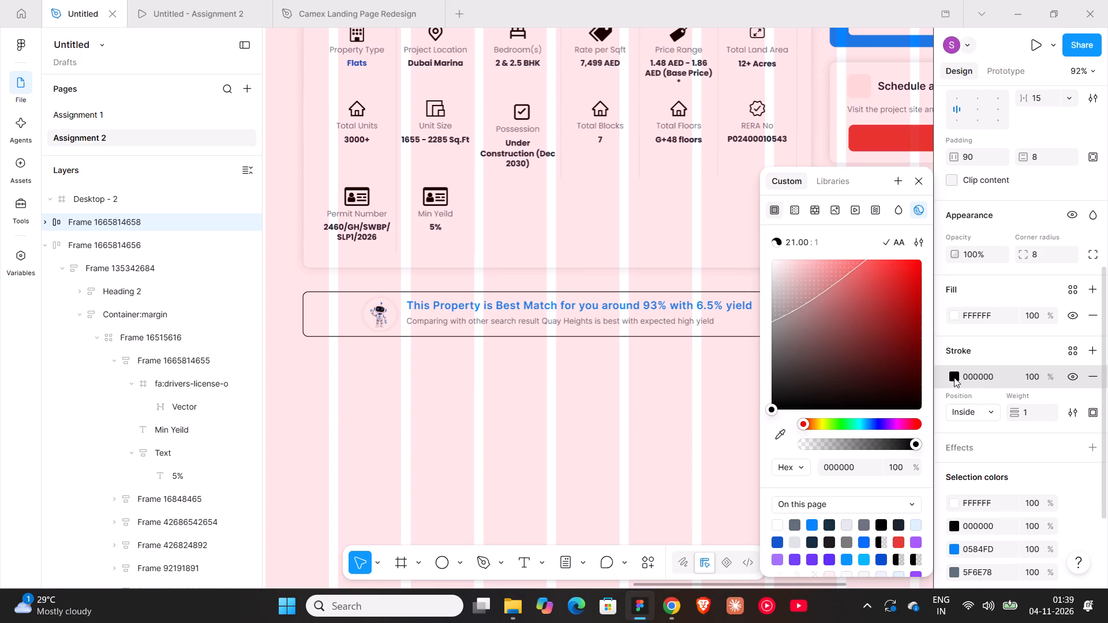
left_click(954, 377)
left_click(956, 377)
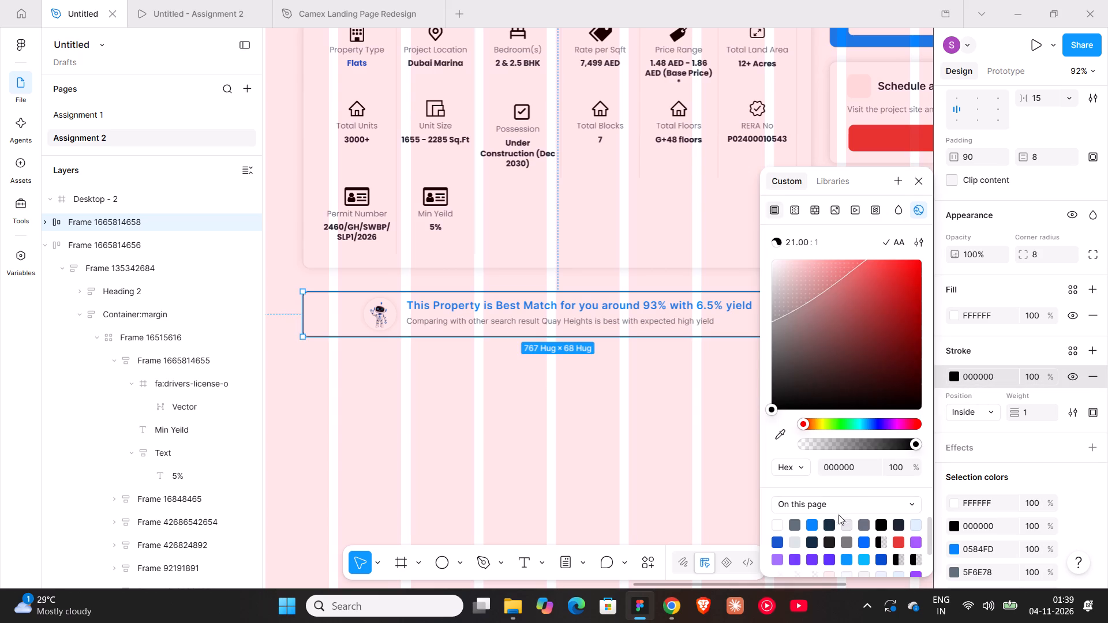
left_click(799, 539)
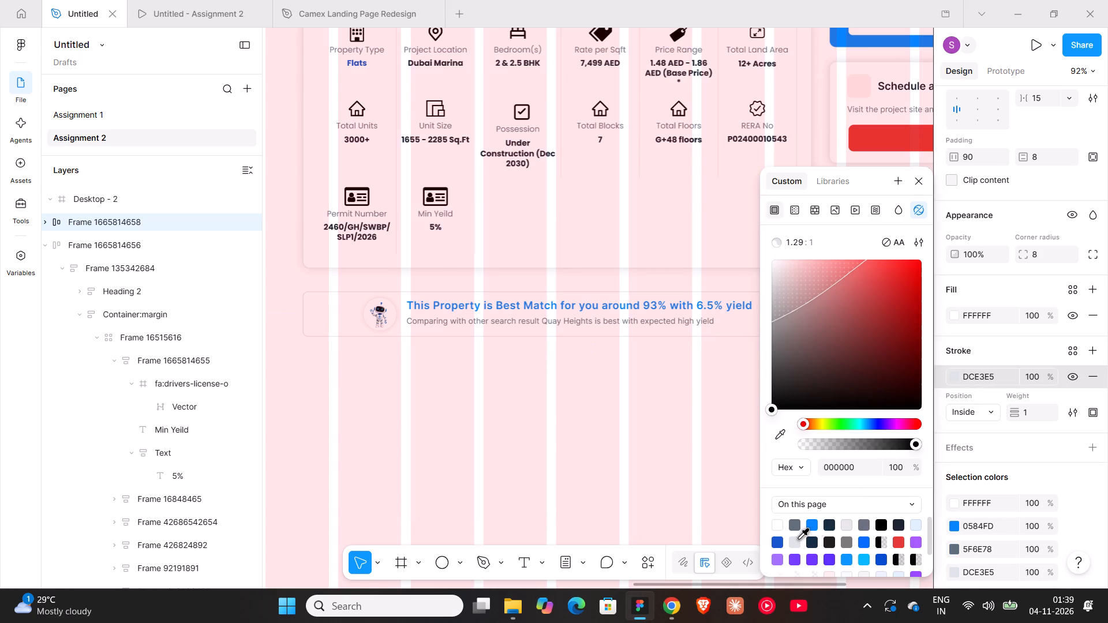
left_click(850, 523)
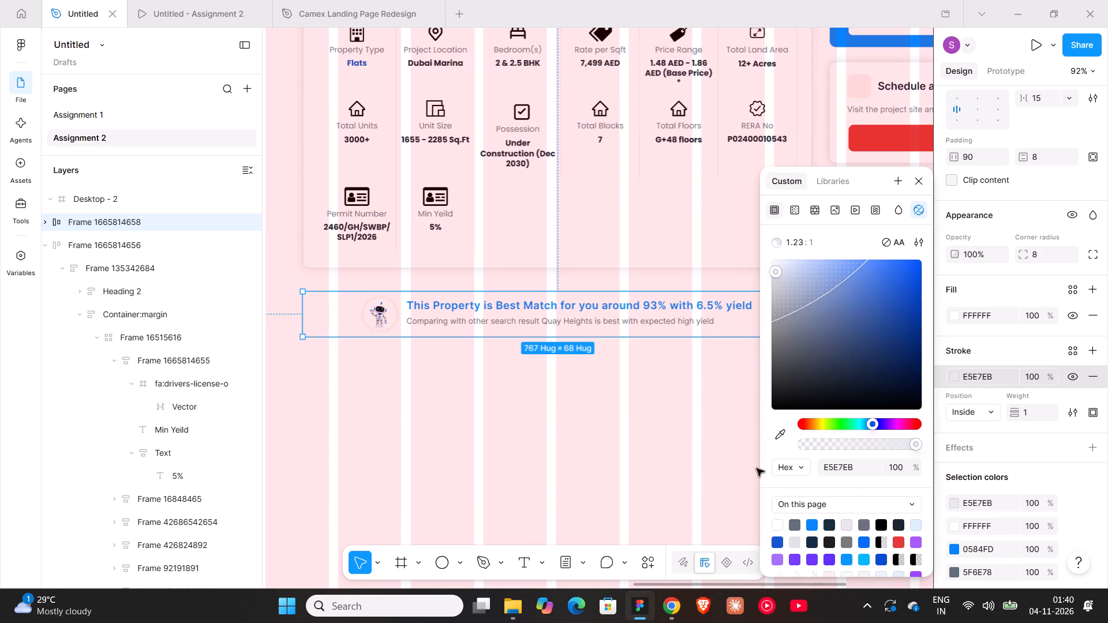
left_click(684, 421)
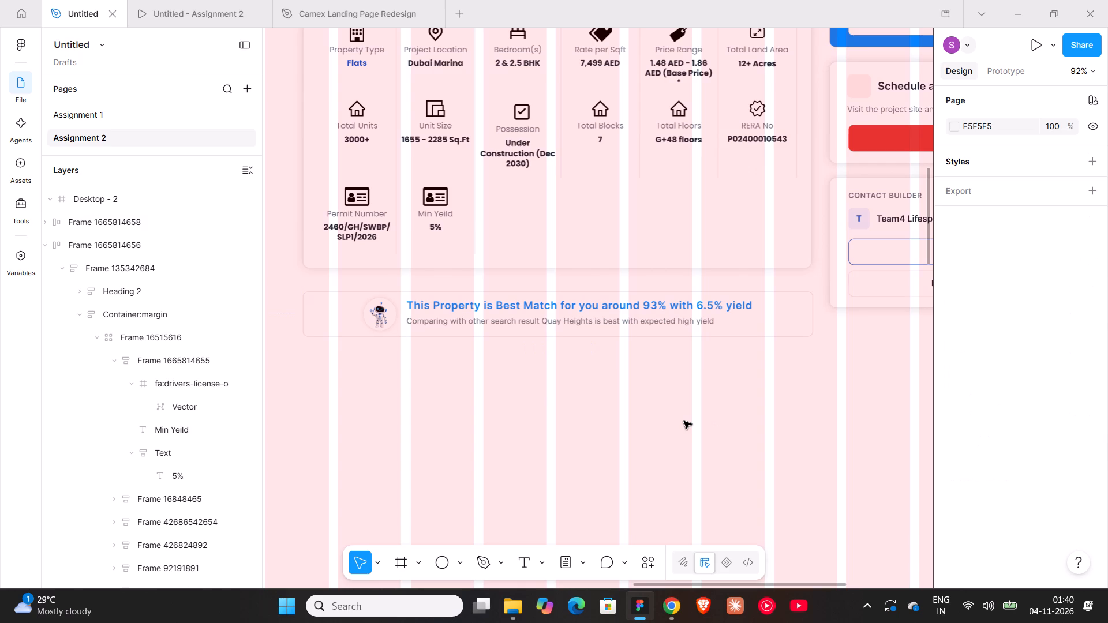
Add a drop shadow to the robot message frame with Y offset 0, blur 17 and 15% opacity.
left_click(600, 324)
scroll(985, 445, "down", 1)
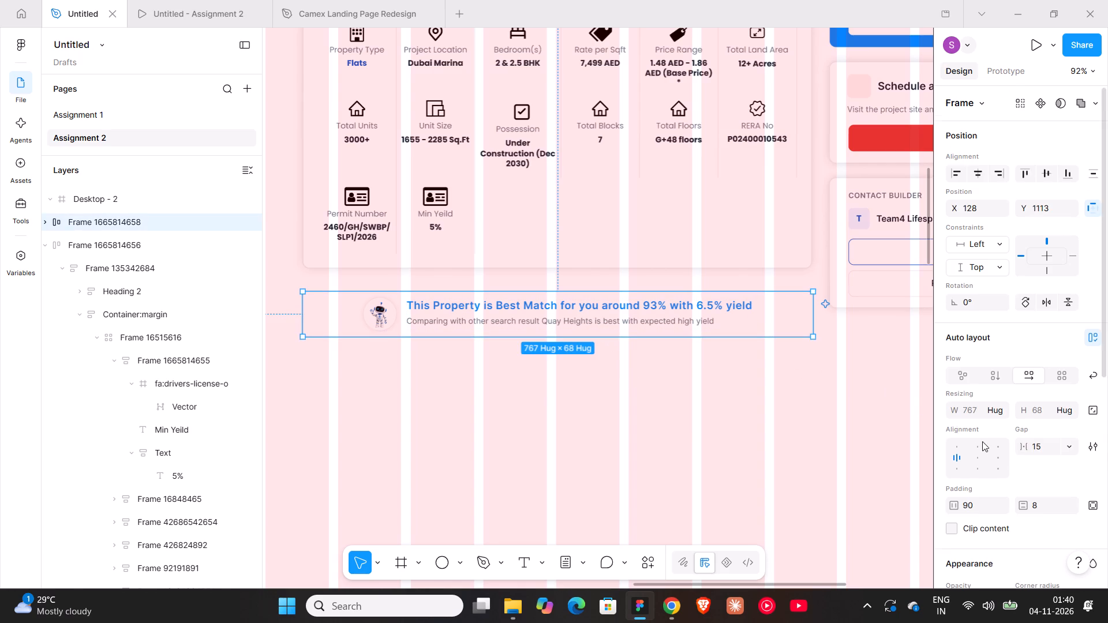
scroll(982, 441, "down", 3)
scroll(1030, 457, "down", 1)
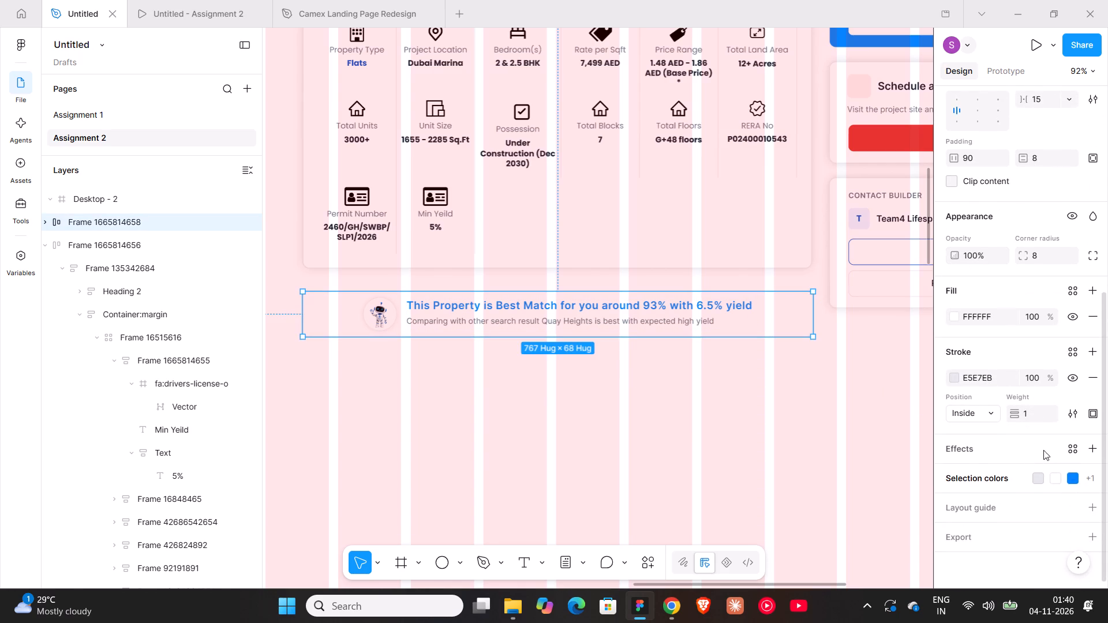
left_click(1094, 451)
left_click(1036, 326)
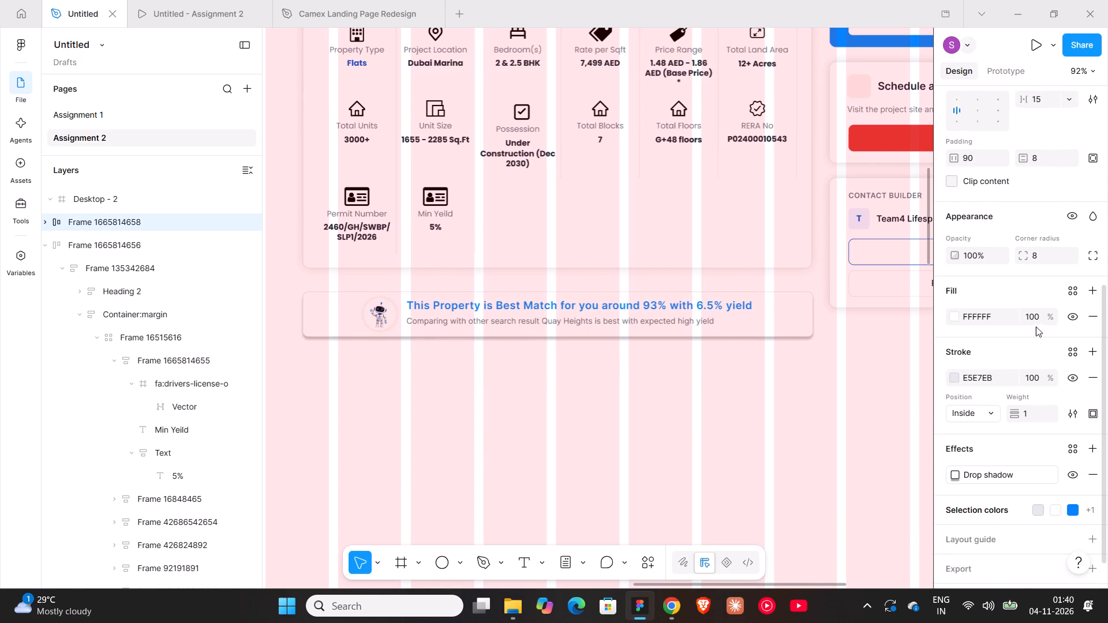
left_click(862, 454)
key("0")
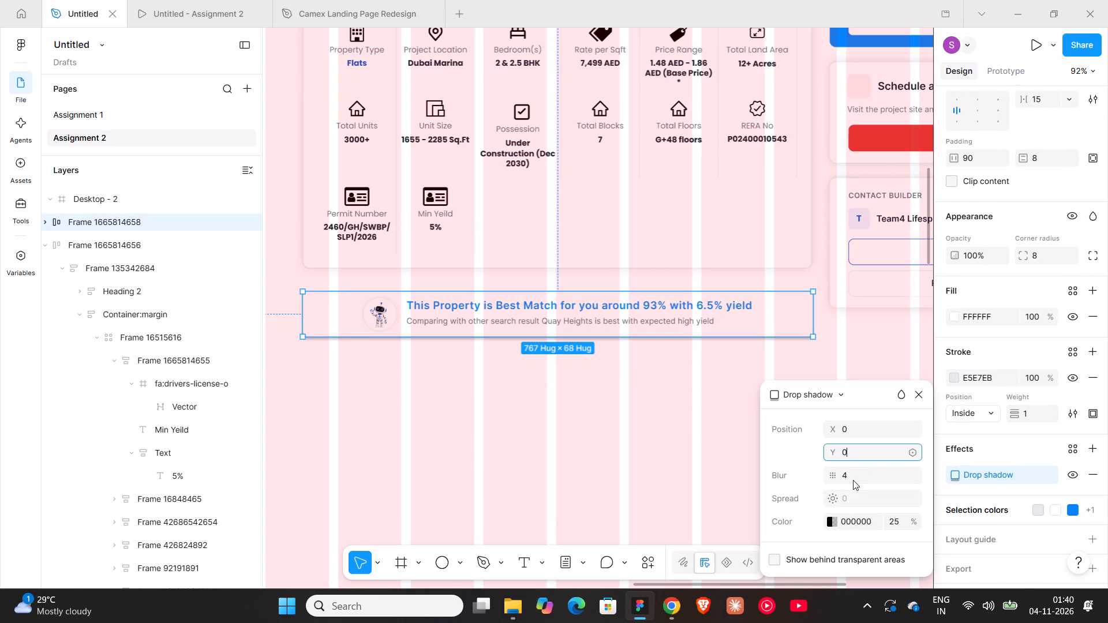
left_click(853, 480)
type("17")
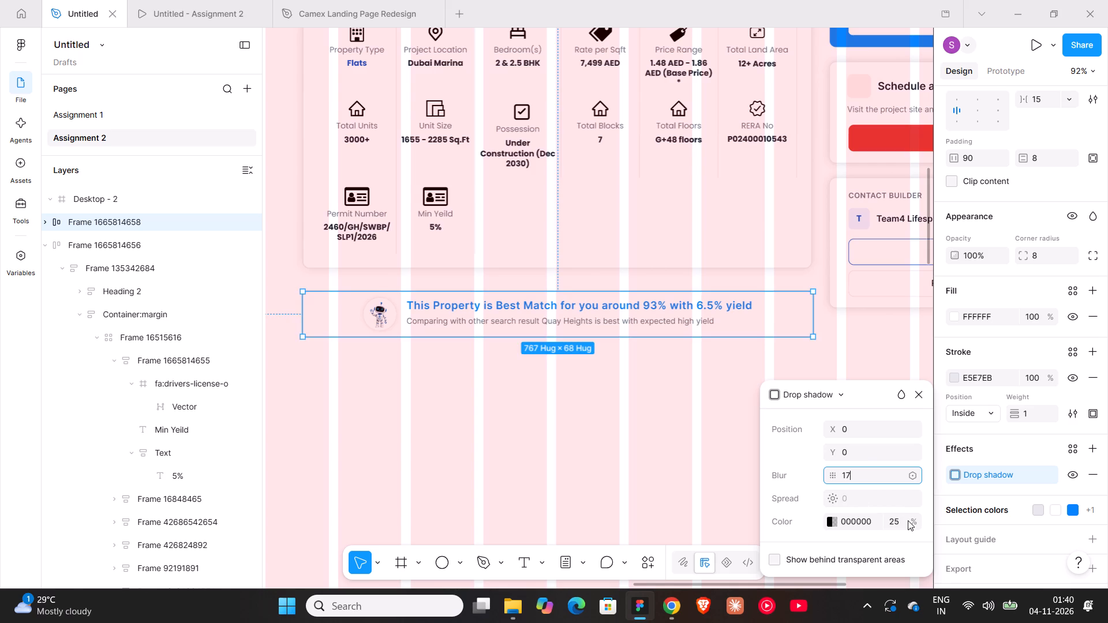
left_click(908, 520)
type("15")
key("Return")
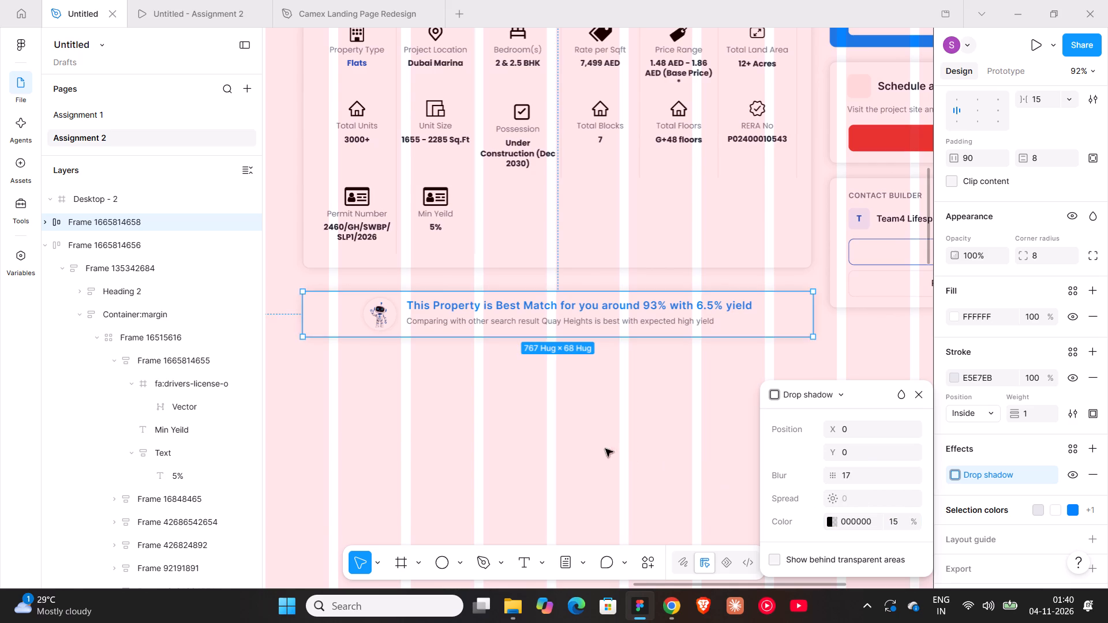
left_click(523, 429)
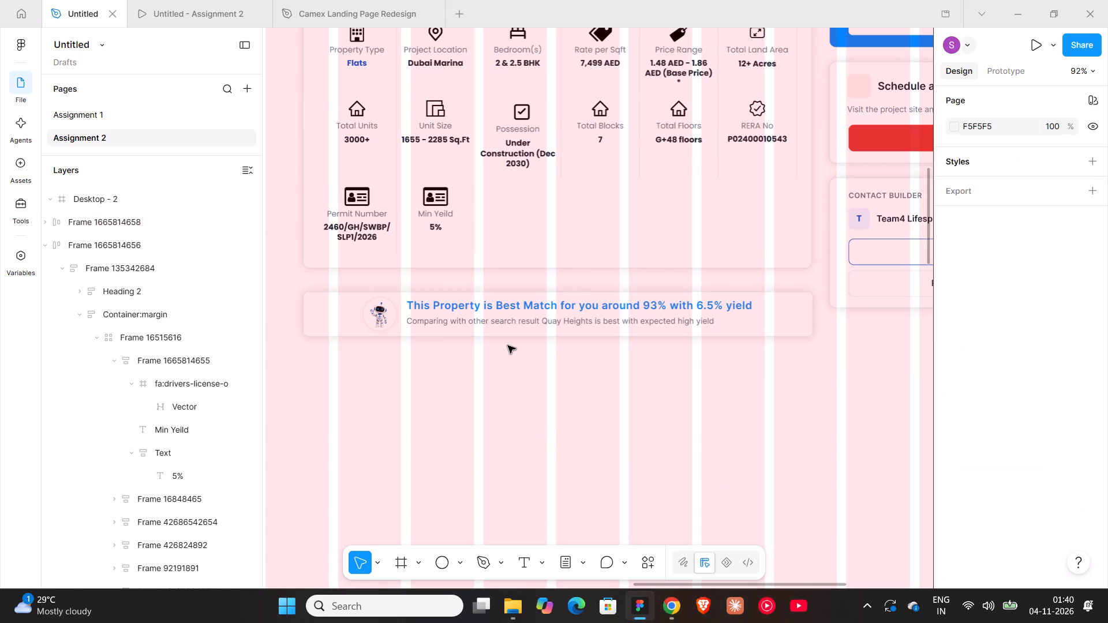
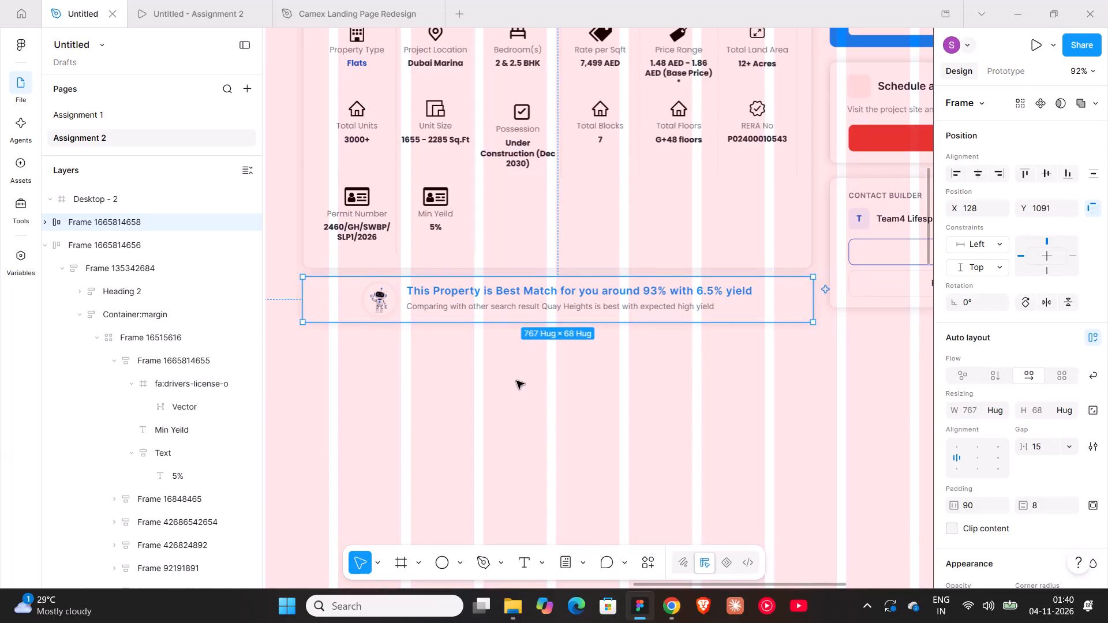
Change the stroke colour of the robot message frame to blue 0584FD.
left_click(516, 381)
scroll(516, 381, "down", 6, "ctrl")
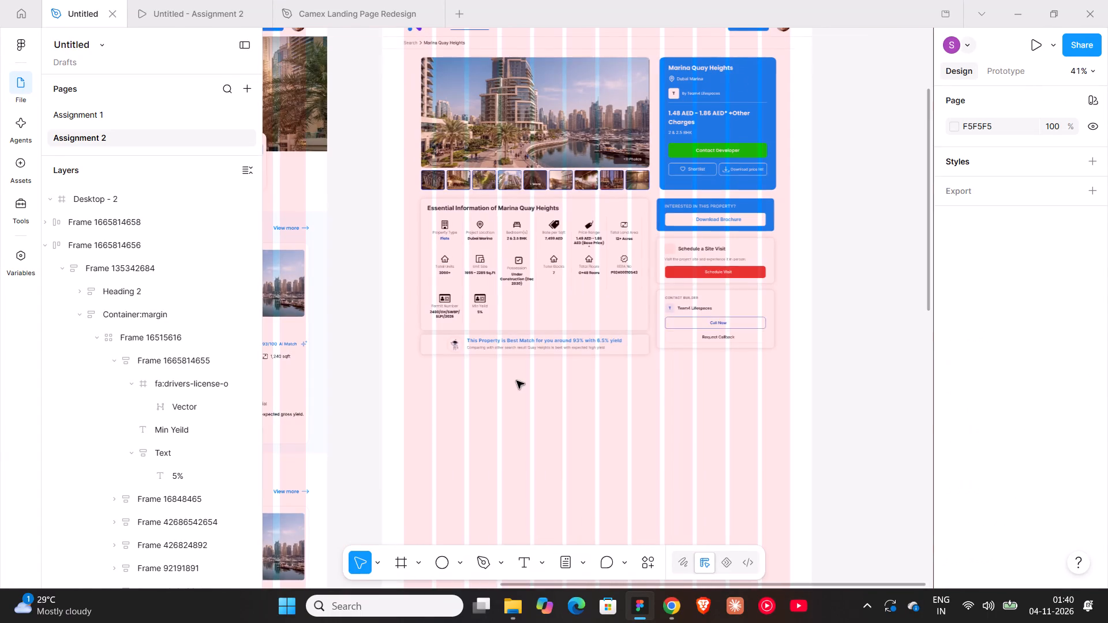
scroll(516, 381, "down", 4, "shift")
scroll(516, 381, "down", 4)
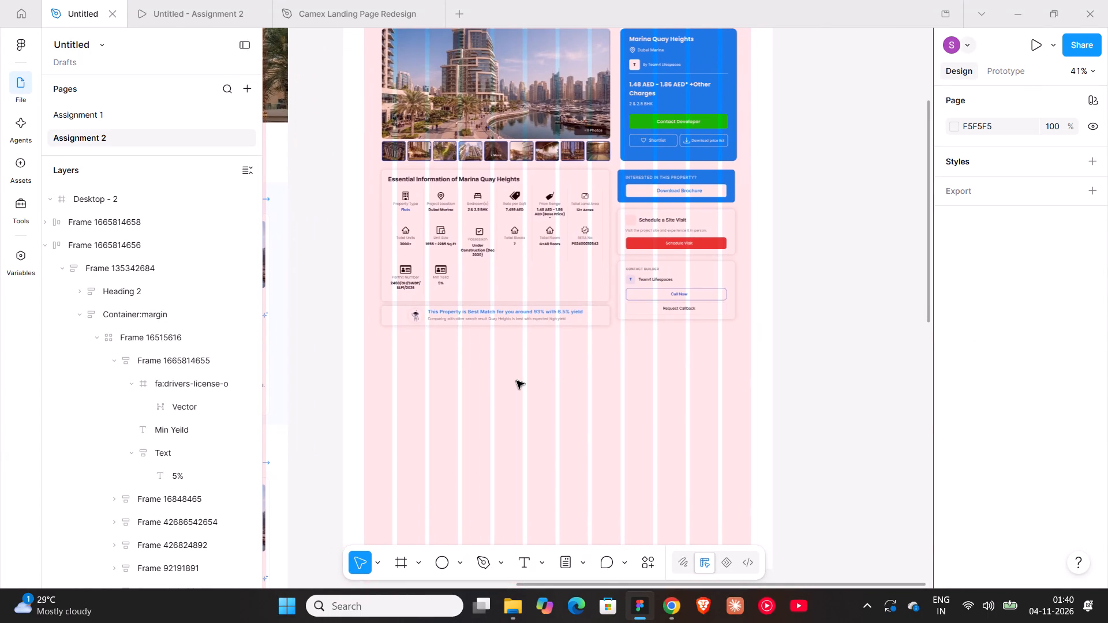
left_click(493, 317)
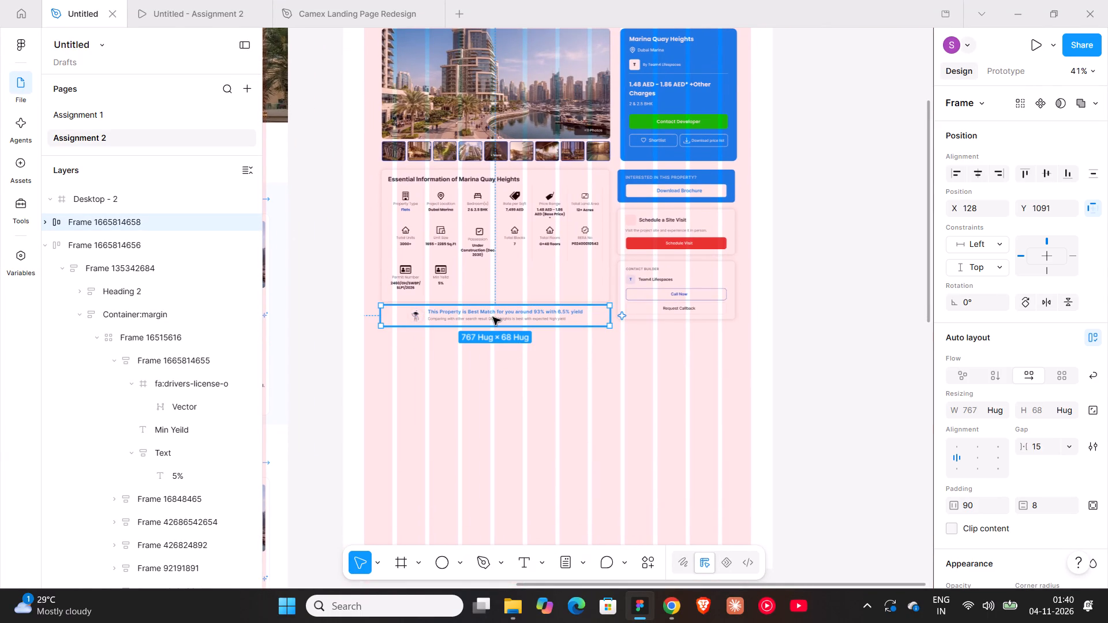
scroll(493, 317, "up", 8, "ctrl")
scroll(493, 317, "down", 5, "ctrl")
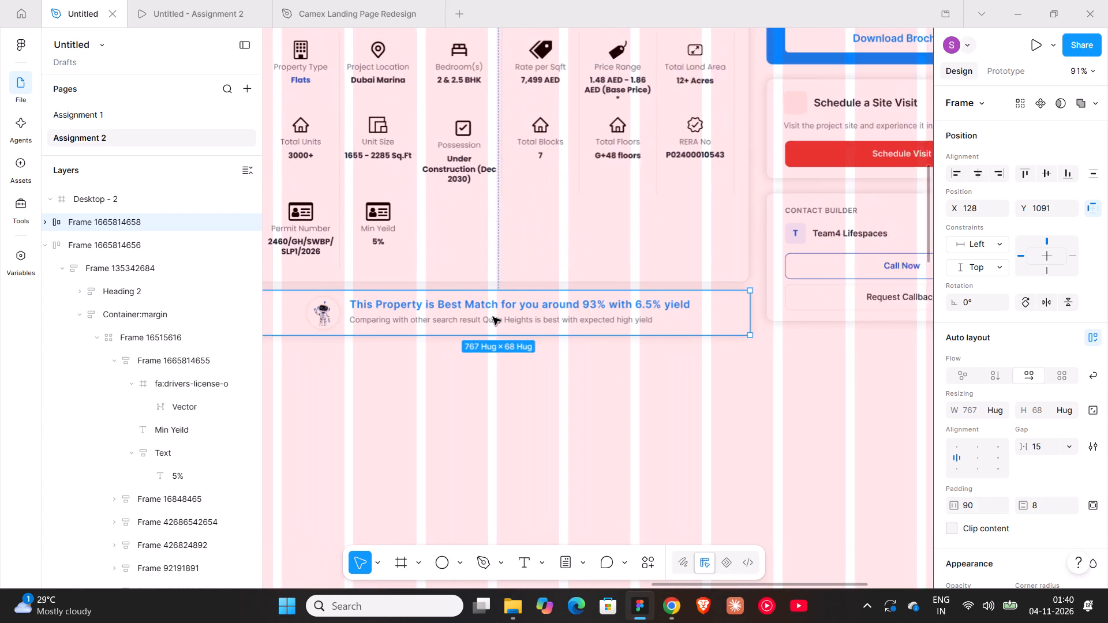
scroll(493, 317, "down", 4, "ctrl")
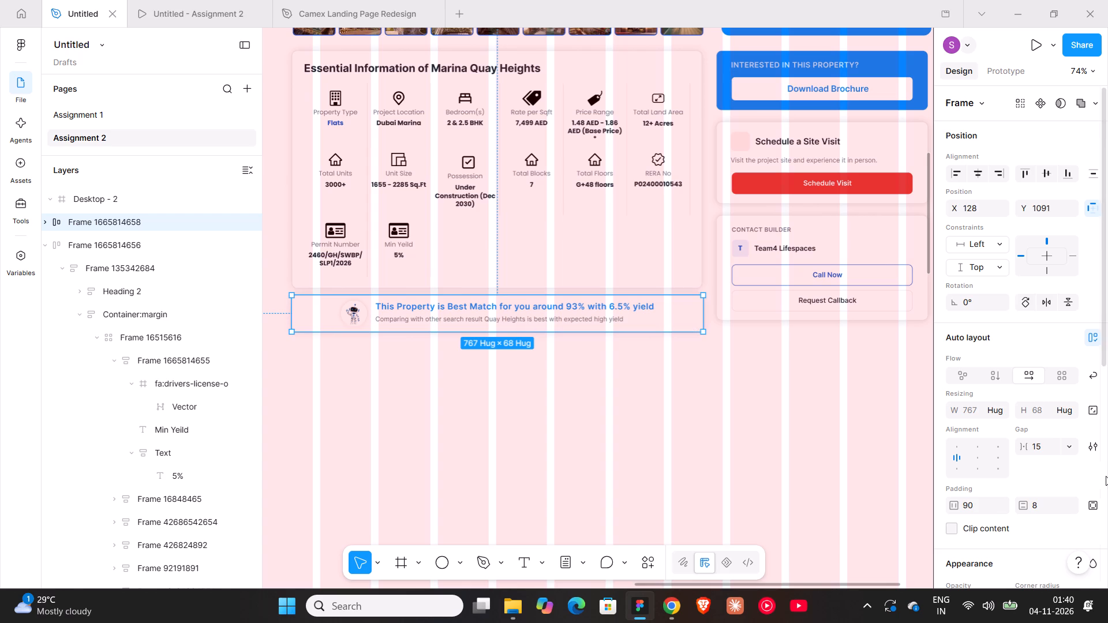
scroll(1106, 476, "down", 3)
scroll(990, 465, "down", 5)
left_click(952, 349)
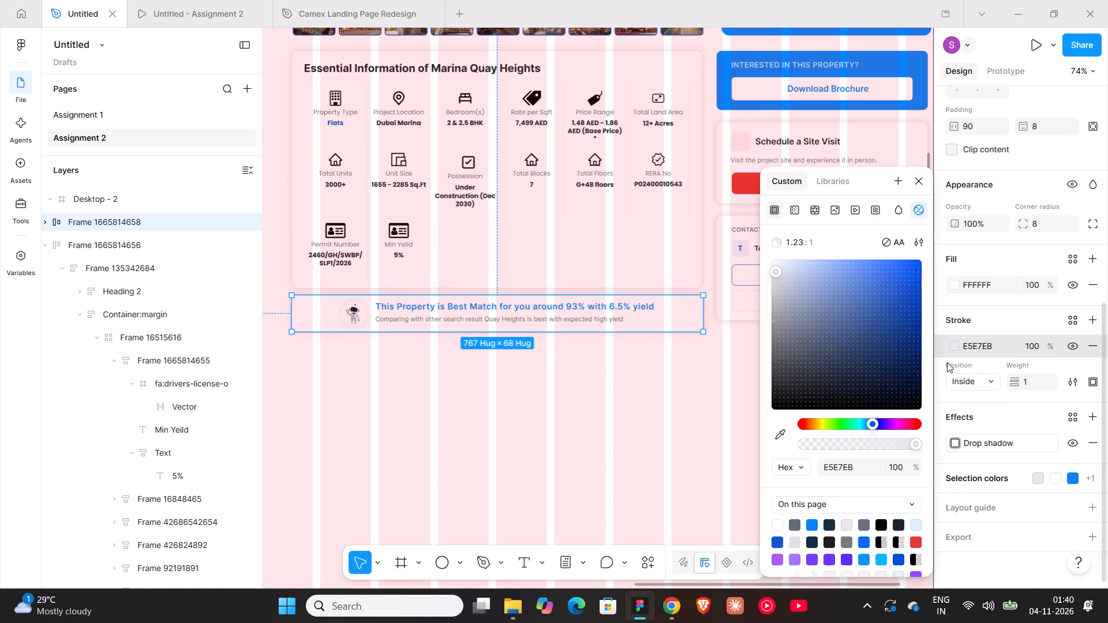
left_click(816, 522)
left_click(626, 463)
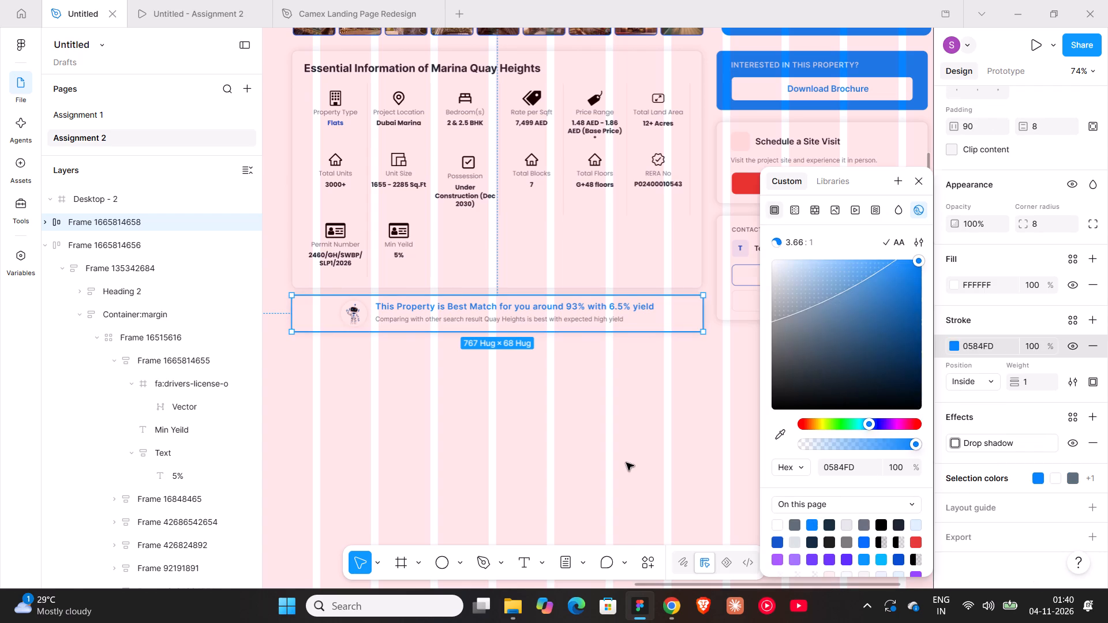
Switch to Chrome and examine the sections below the essential information on the roofandfloor Team4 Aria page.
scroll(626, 463, "down", 5, "ctrl")
scroll(574, 432, "down", 2)
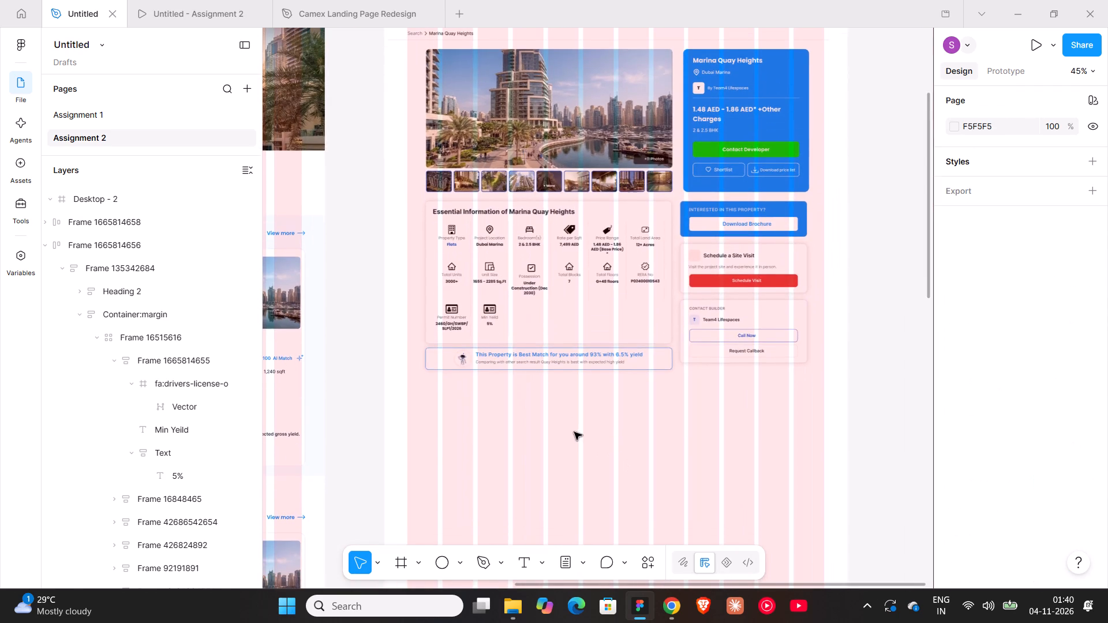
scroll(574, 432, "down", 4, "ctrl")
left_click(661, 605)
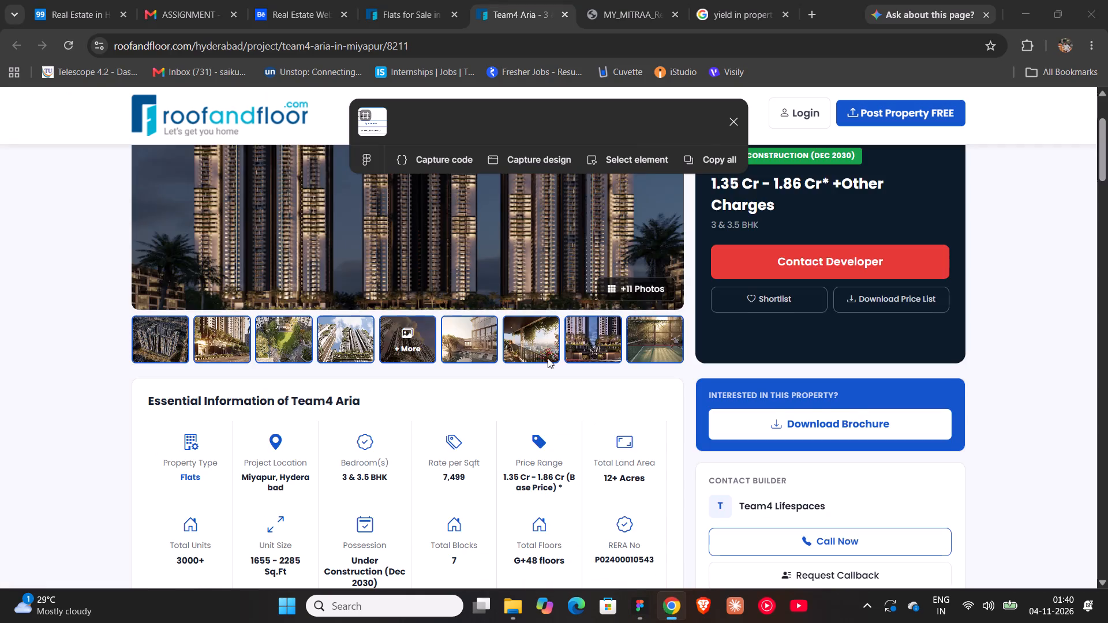
scroll(535, 345, "down", 5)
left_click(98, 314)
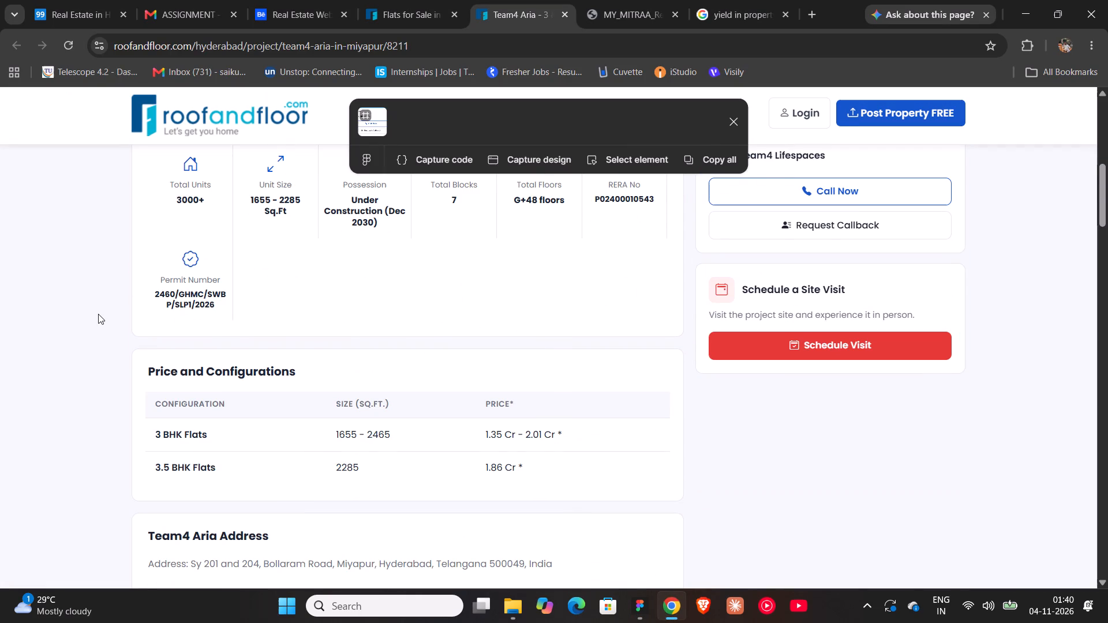
scroll(98, 314, "down", 4)
scroll(98, 314, "up", 1)
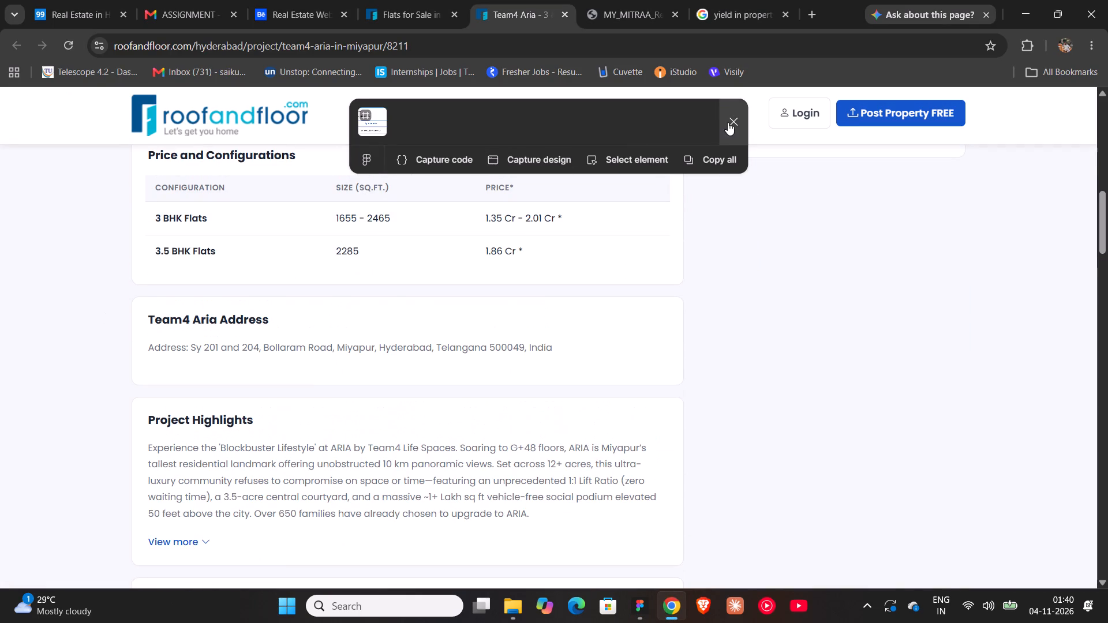
left_click(732, 118)
scroll(338, 386, "down", 11)
scroll(338, 386, "up", 2)
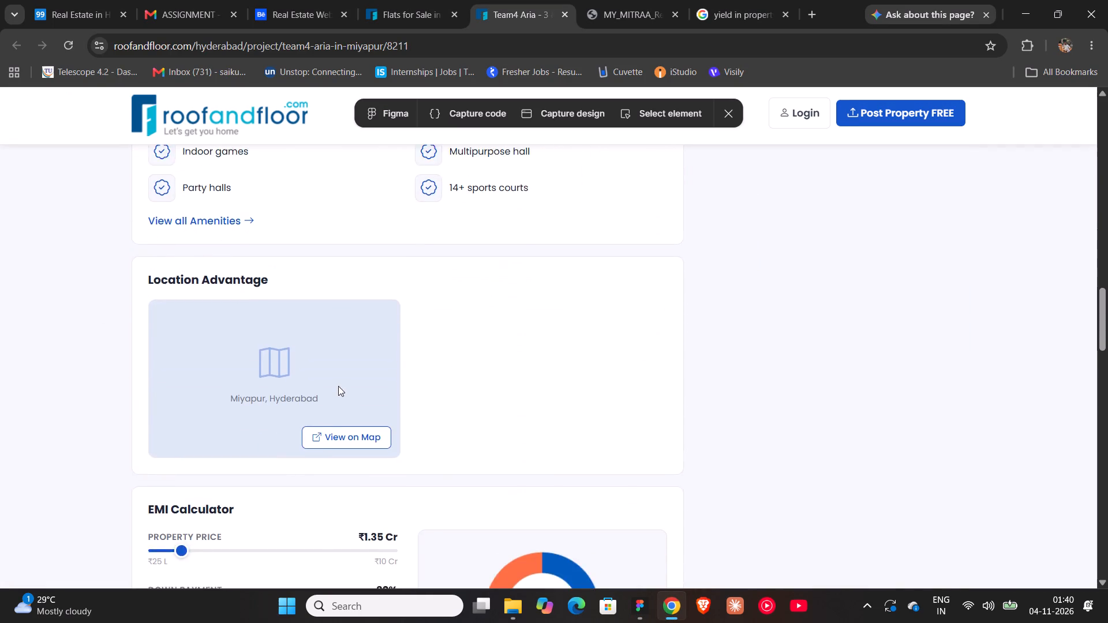
scroll(338, 386, "up", 2)
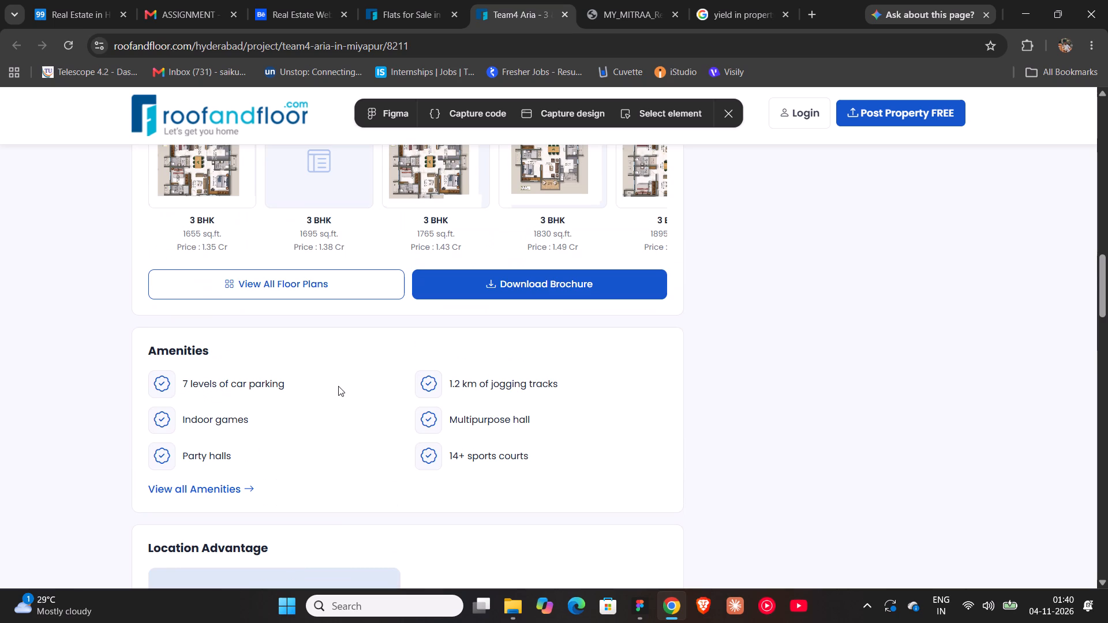
scroll(338, 386, "down", 9)
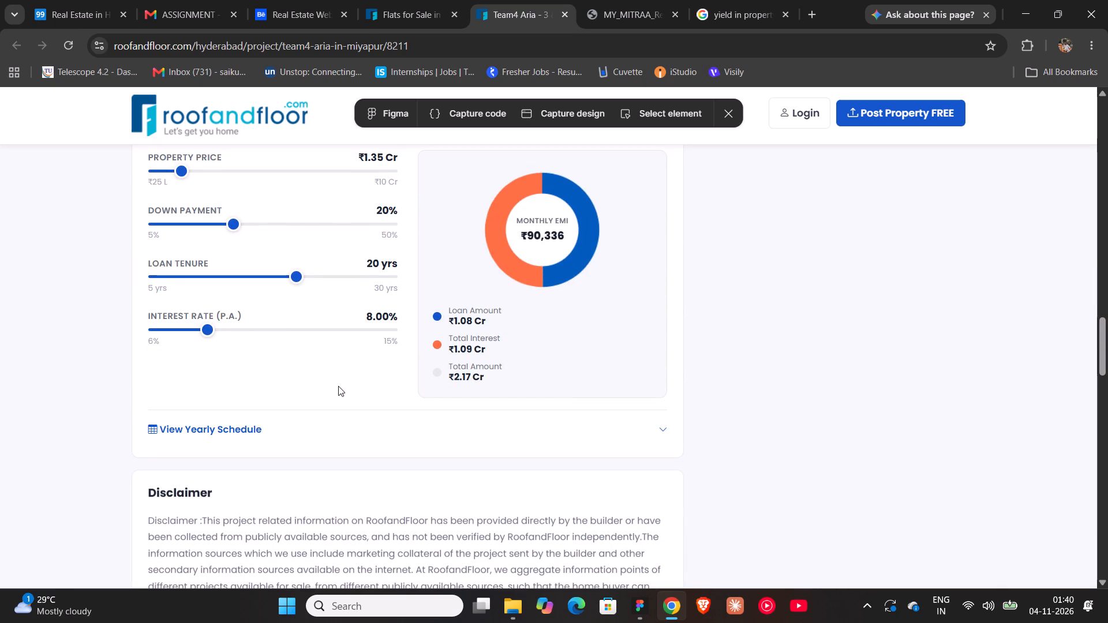
scroll(338, 386, "down", 12)
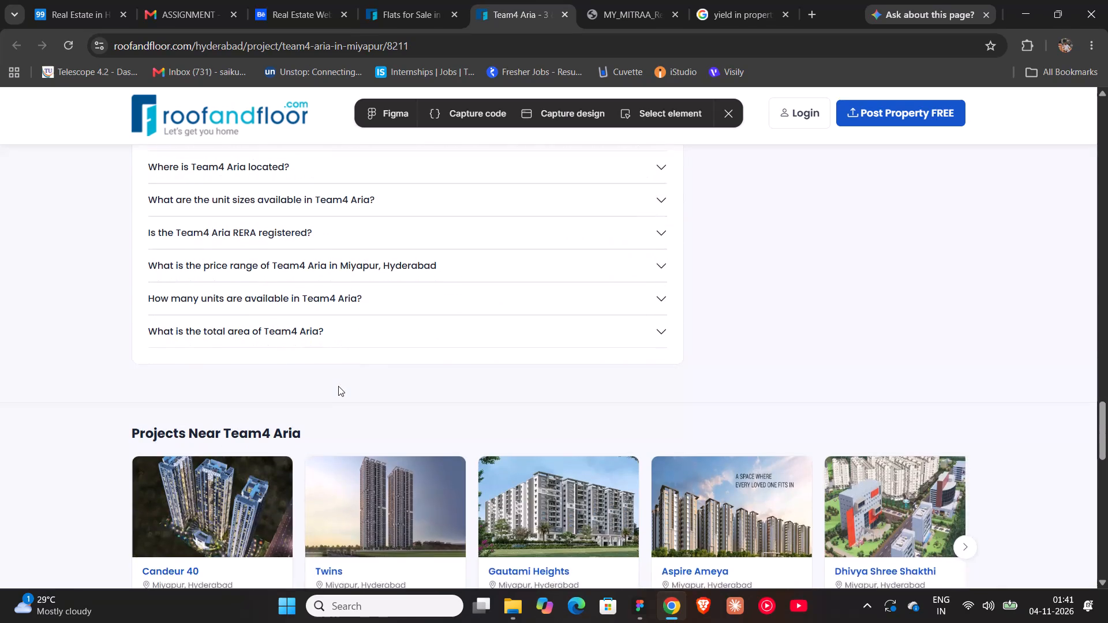
scroll(338, 386, "up", 14)
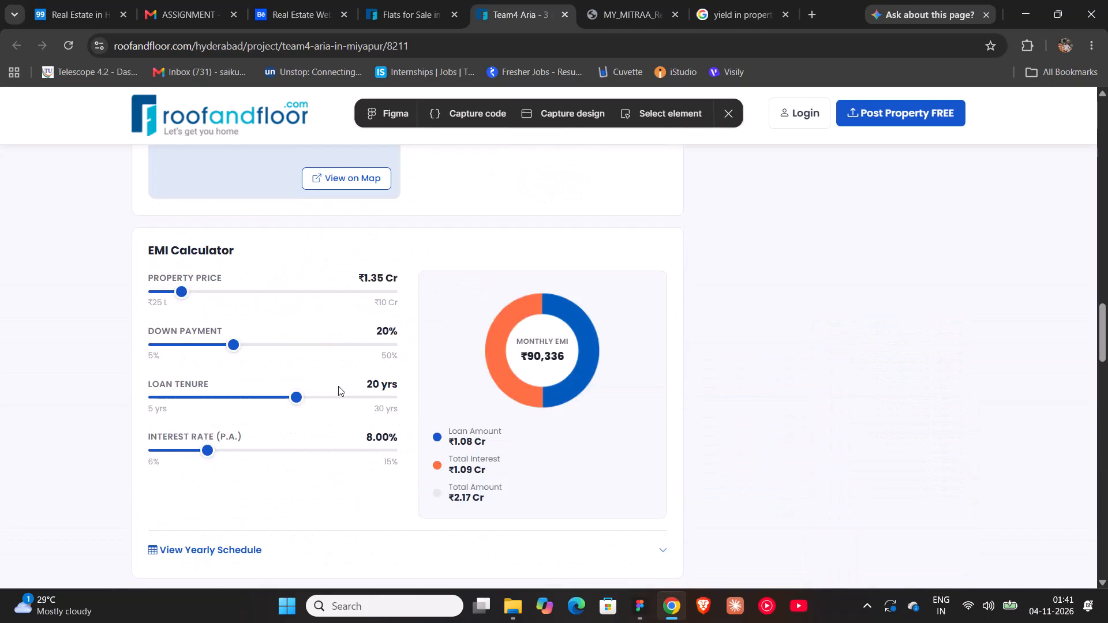
scroll(338, 386, "up", 16)
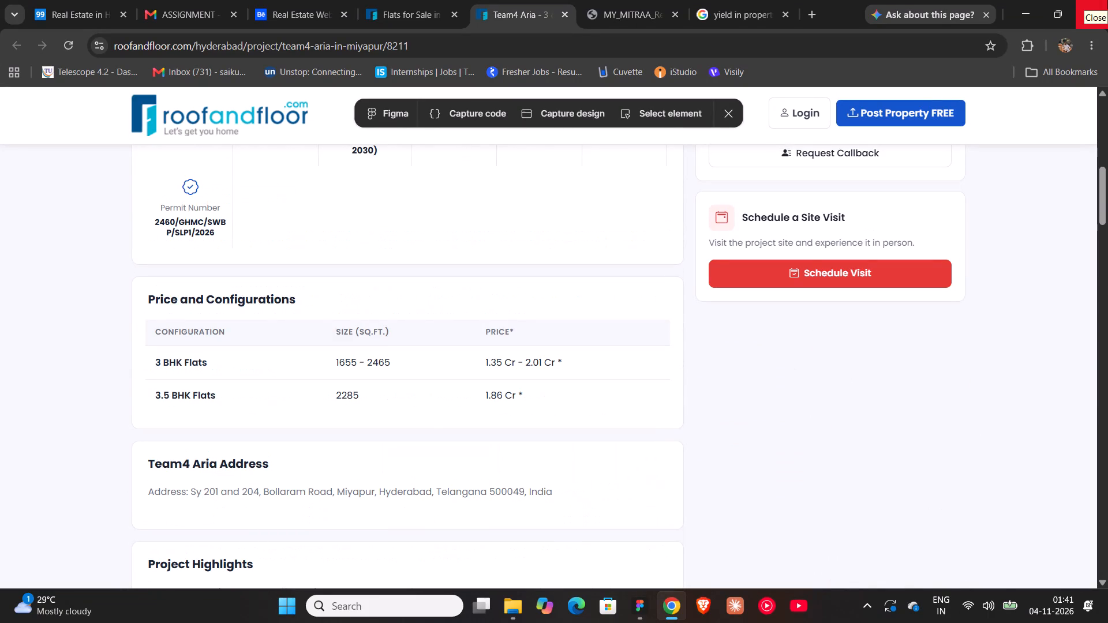
Close the open Chrome and Figma windows to get back to the desktop.
left_click(1107, 0)
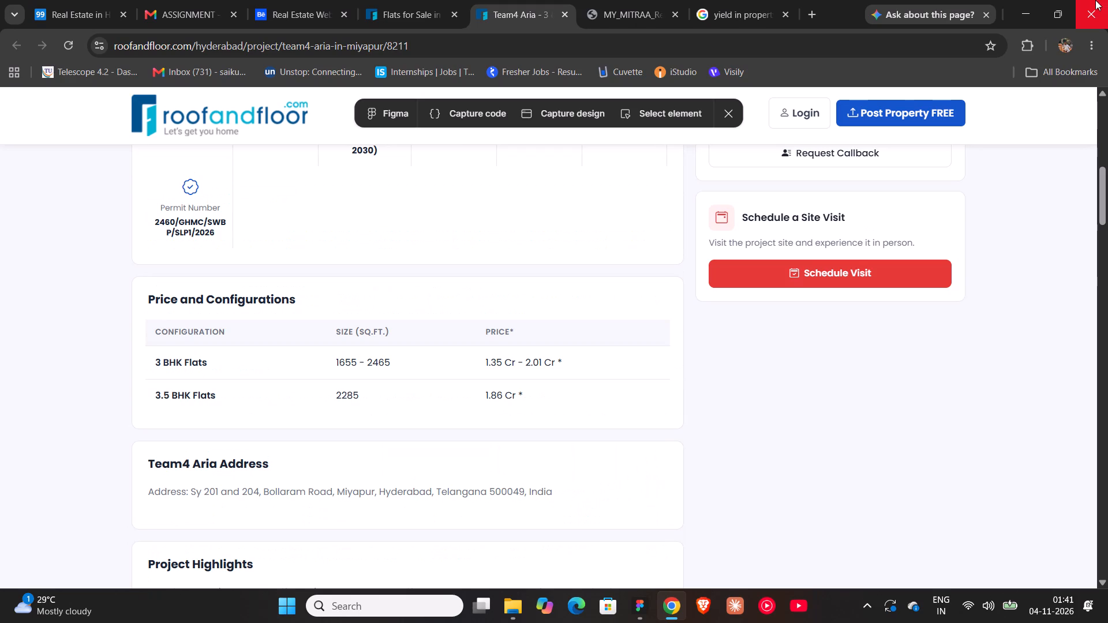
left_click(1090, 18)
left_click(1090, 18)
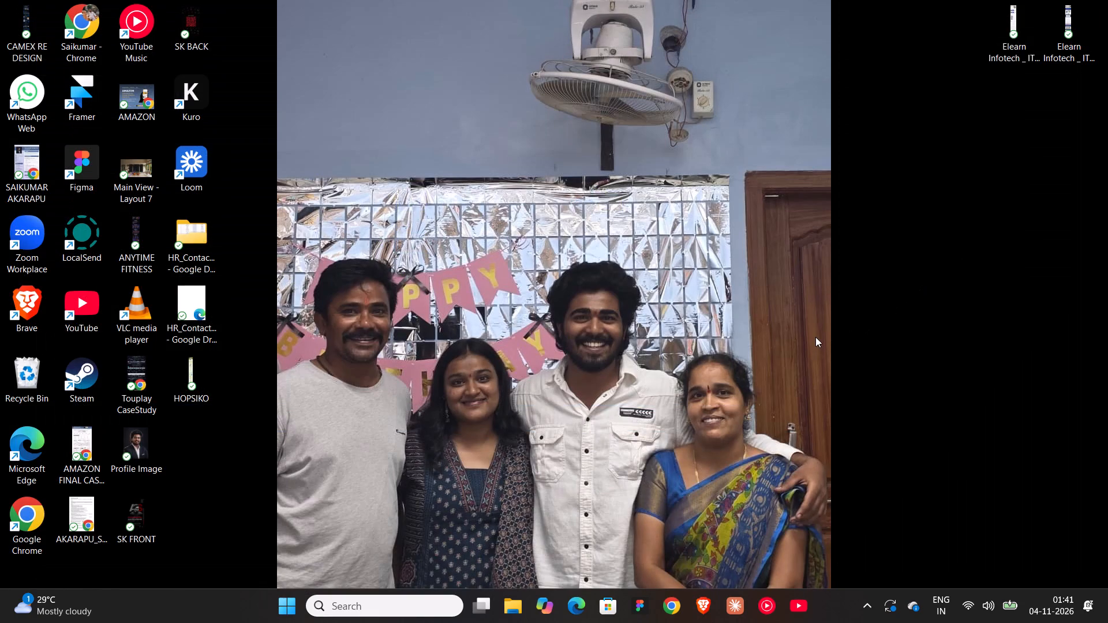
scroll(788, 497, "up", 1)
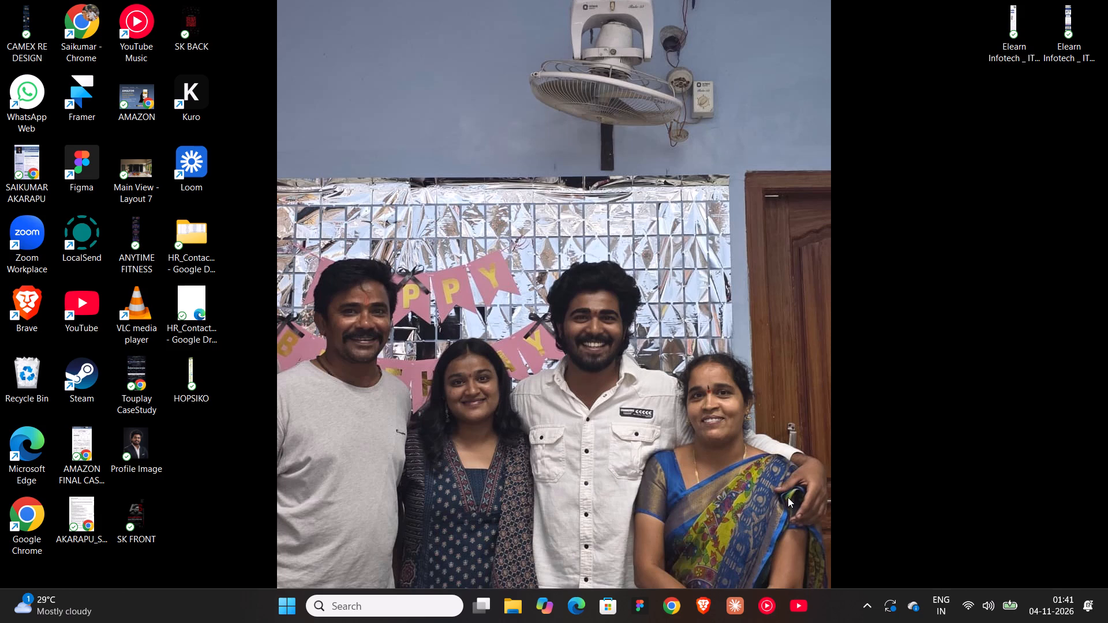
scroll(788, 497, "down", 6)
Open the Shut Down Windows dialog from the desktop.
key("alt+F4")
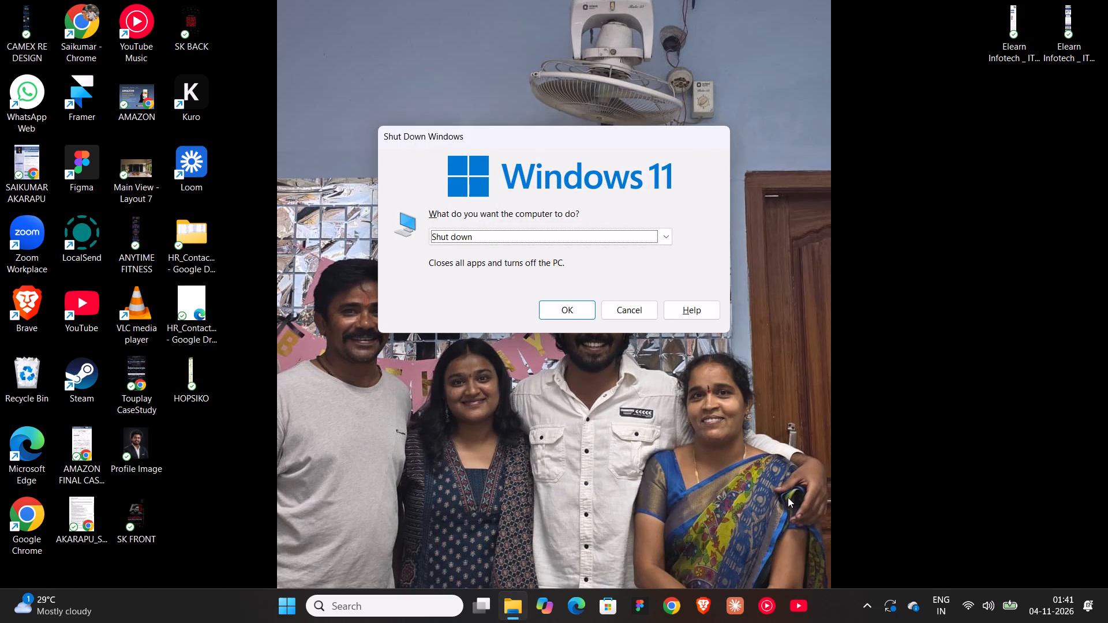